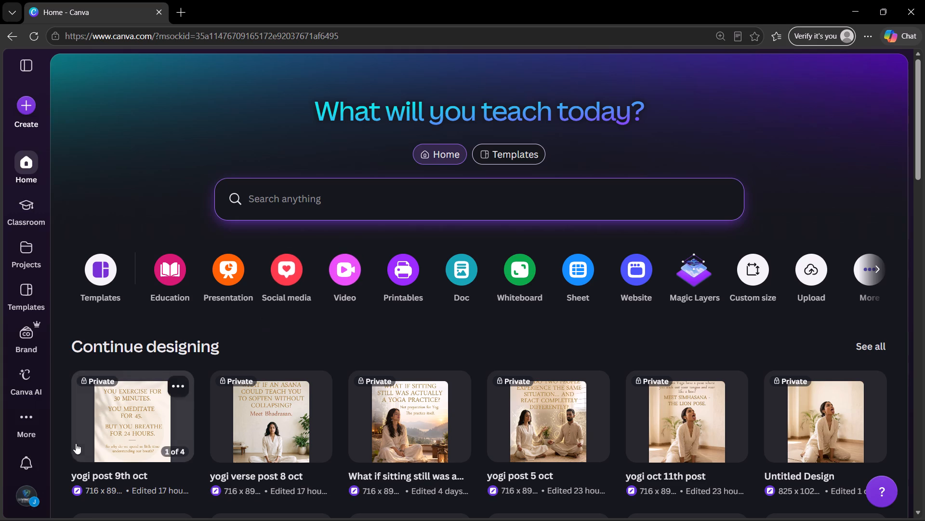
Open the "yogi post 9th oct" design and look through its pages, returning to page 2 with the "Your breath is happening" text.
left_click(103, 435)
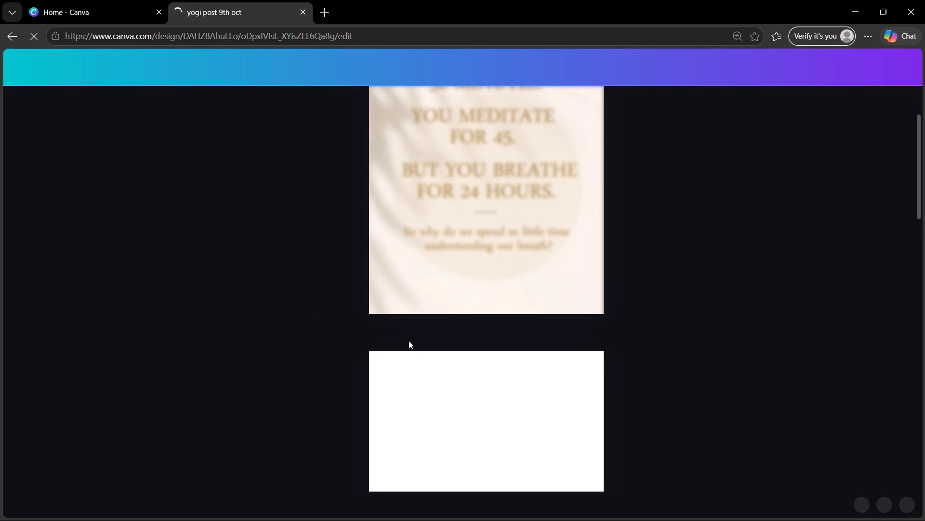
scroll(575, 363, "down", 3)
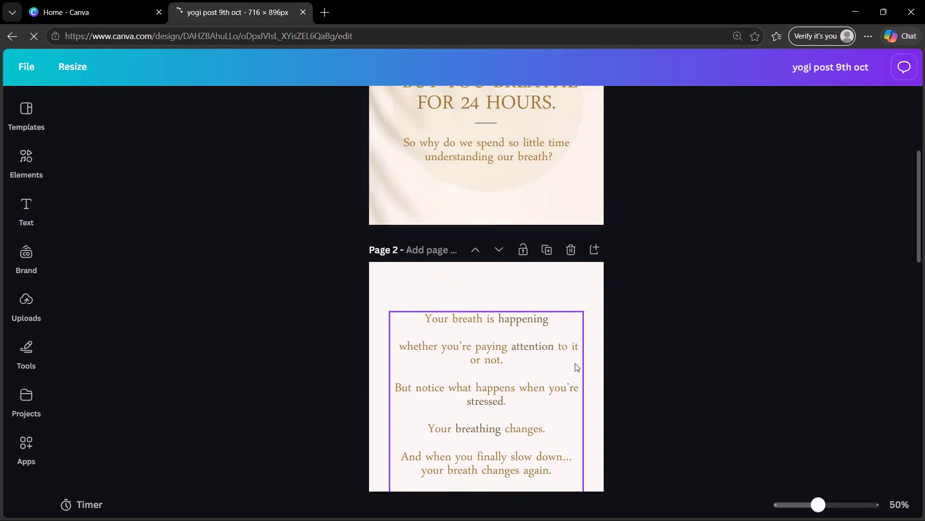
scroll(575, 363, "down", 5)
scroll(579, 353, "up", 2)
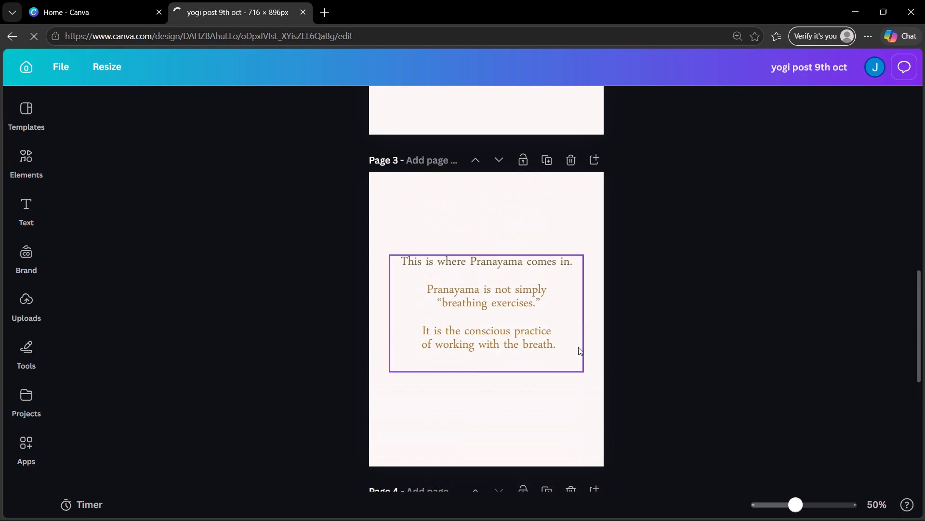
scroll(593, 228, "up", 7)
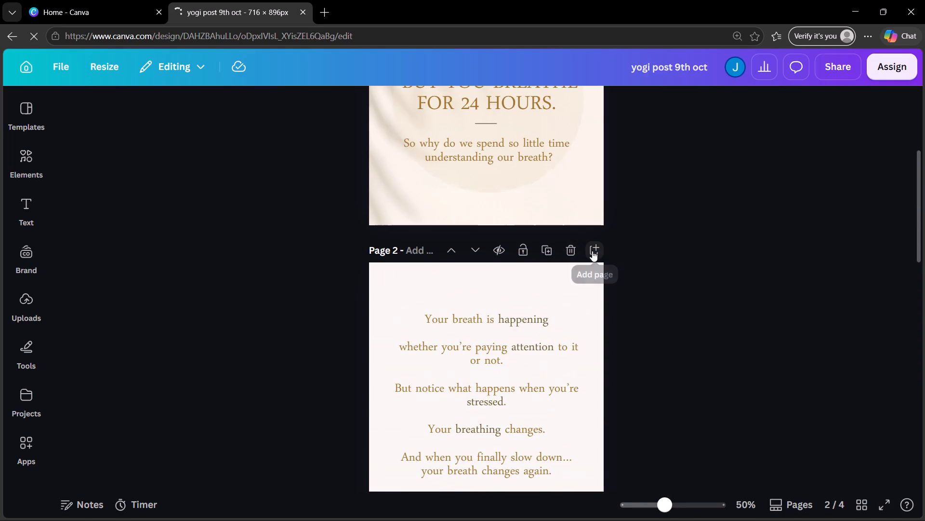
Add two blank pages directly after page 2, the one with the "Your breath is happening" text.
left_click(592, 251)
scroll(595, 248, "up", 4)
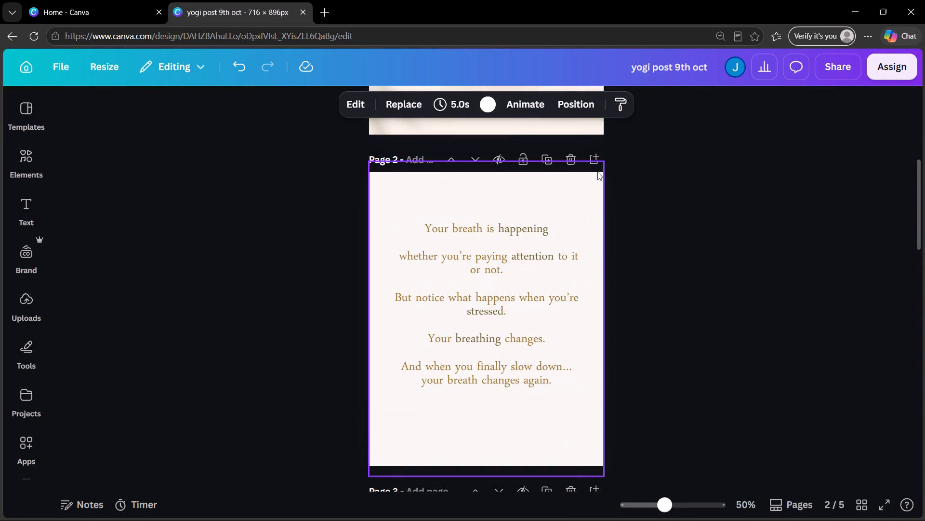
left_click(591, 160)
Upload today's two meditation images from the Downloads folder into the design's uploads.
scroll(405, 352, "down", 3)
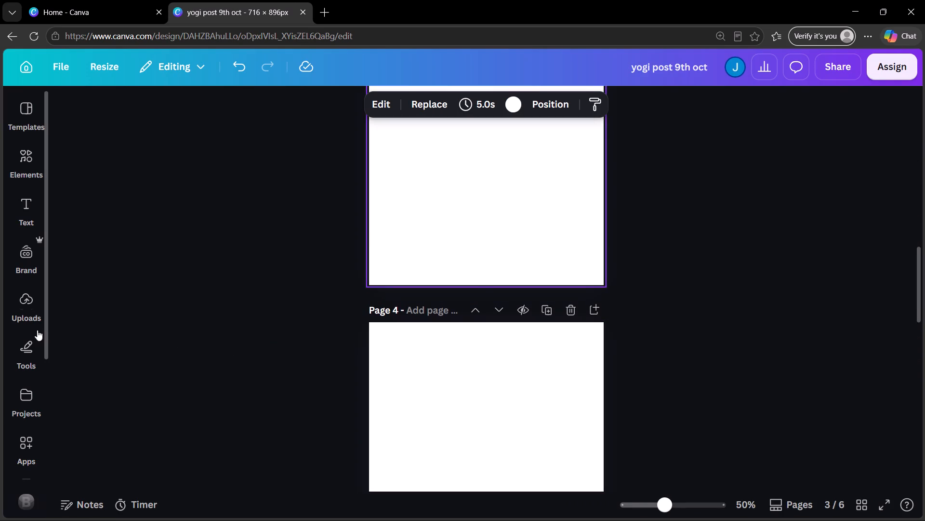
left_click(34, 305)
left_click(193, 165)
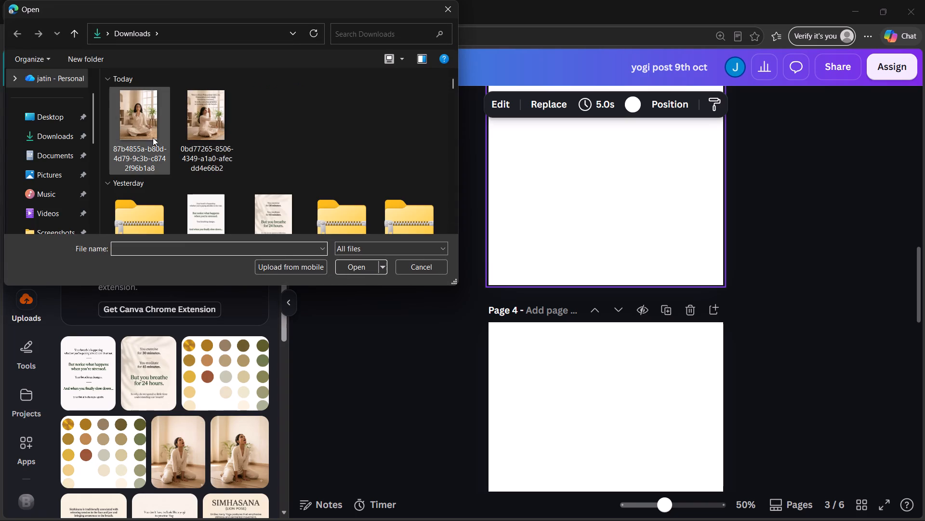
left_click(148, 130, "ctrl")
left_click(198, 135, "ctrl")
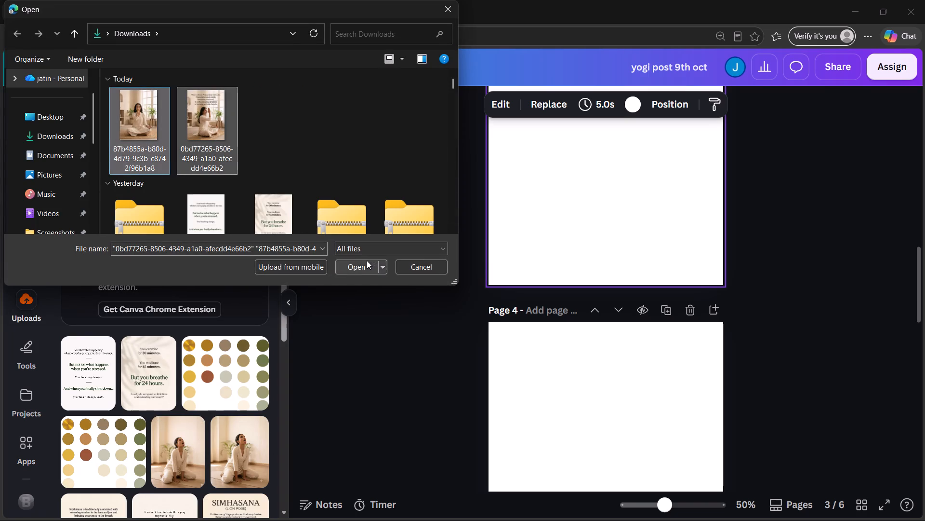
left_click(367, 260)
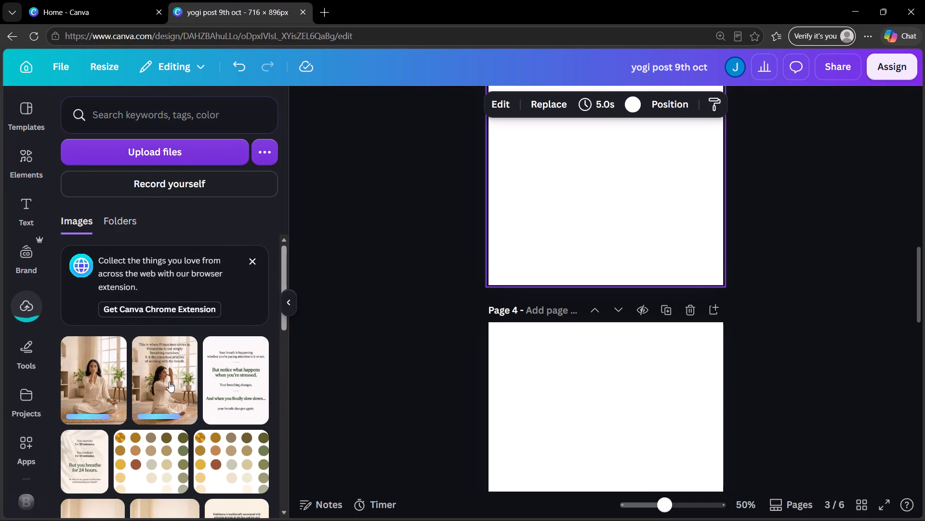
Place the side-facing Prāṇayāma image on page 3 and the front-facing meditation image on page 4.
left_click(169, 382)
scroll(505, 372, "down", 4)
left_click(113, 387)
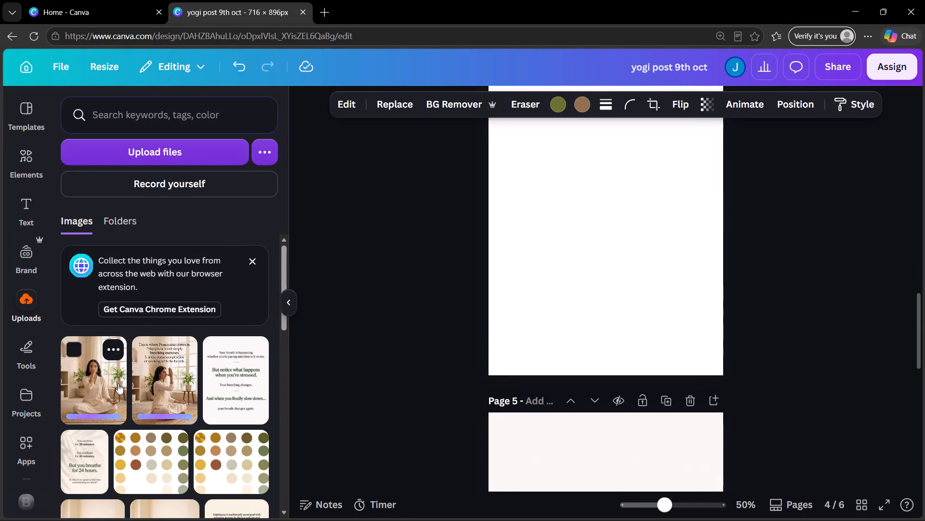
Align the side-facing image to page 3's upper-left corner and enlarge it until it fills the whole page.
scroll(505, 356, "up", 4)
scroll(570, 360, "down", 1)
scroll(571, 360, "up", 4)
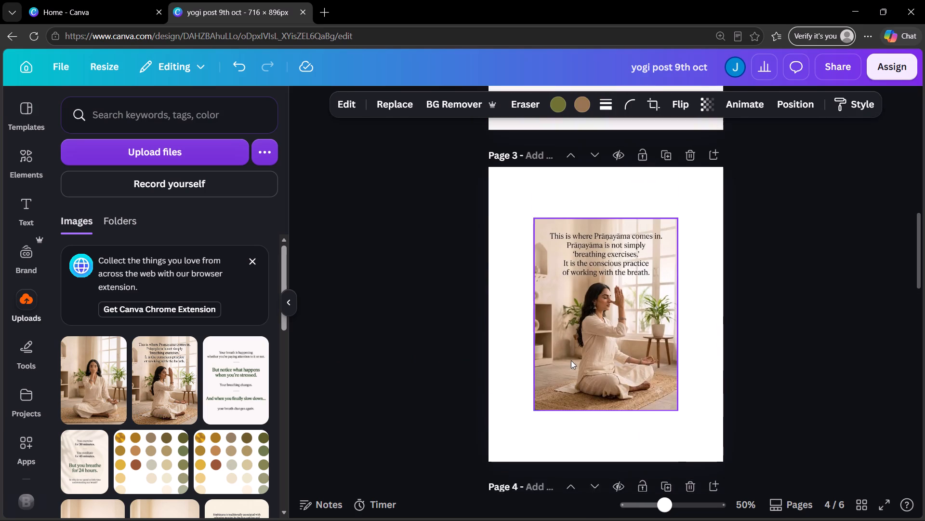
left_click_drag(641, 349, 599, 295)
left_click_drag(633, 363, 702, 453)
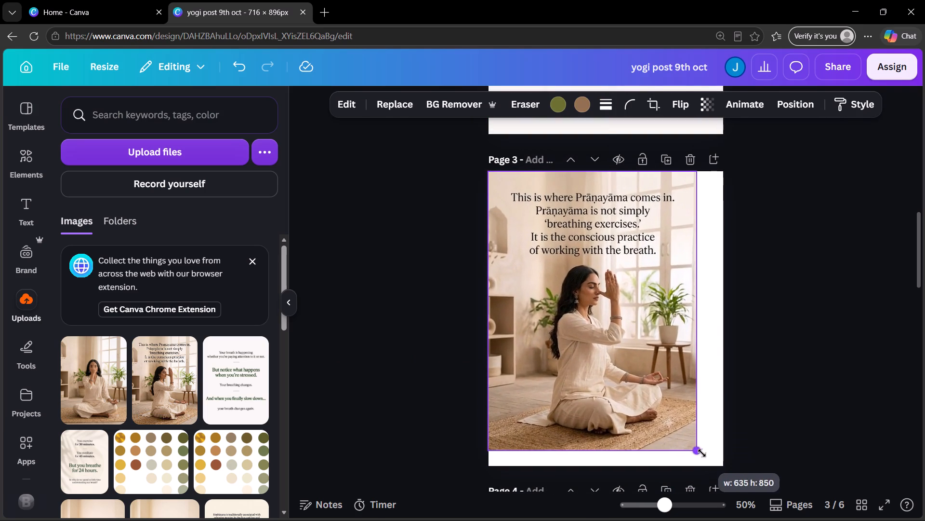
left_click_drag(702, 453, 711, 464)
left_click_drag(667, 403, 673, 401)
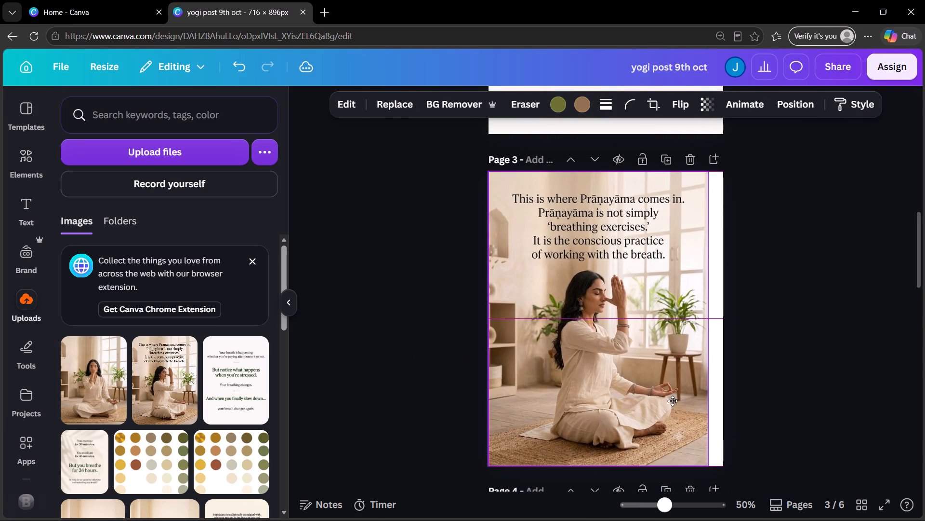
left_click_drag(673, 401, 673, 400)
left_click(500, 322)
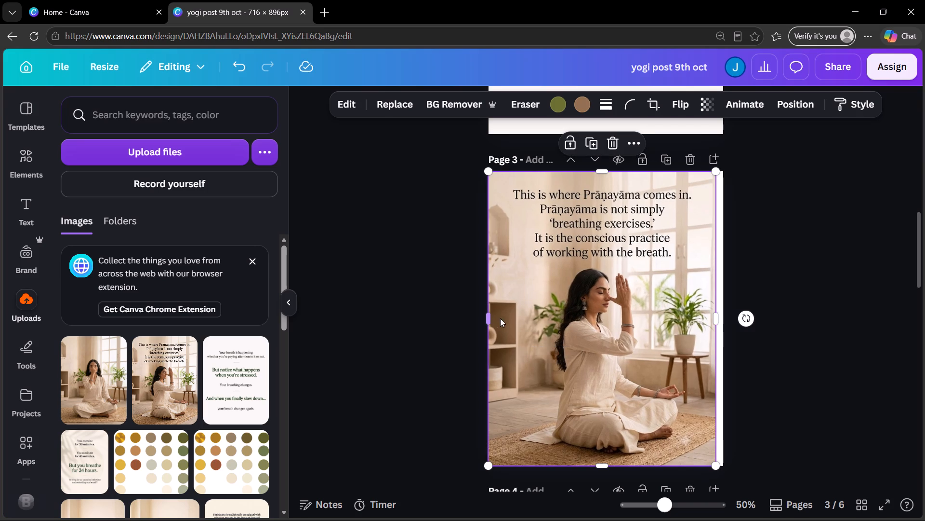
left_click_drag(713, 318, 719, 318)
left_click(643, 306)
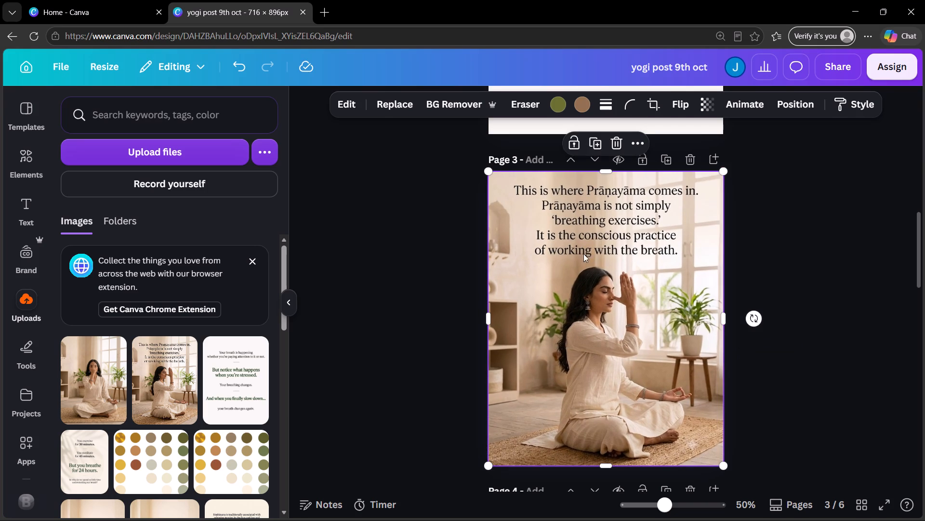
Split the full-page Prāṇayāma image on page 3 into editable parts with Magic Layers.
left_click(623, 210)
left_click(338, 104)
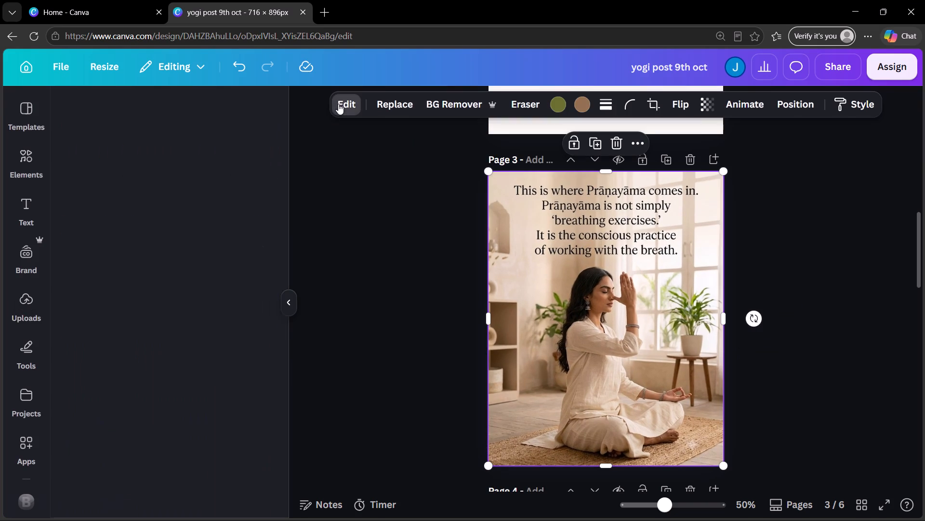
left_click(147, 247)
Enlarge the front-facing meditation image on page 4 and stretch its sides until it covers the whole page.
scroll(573, 307, "down", 3)
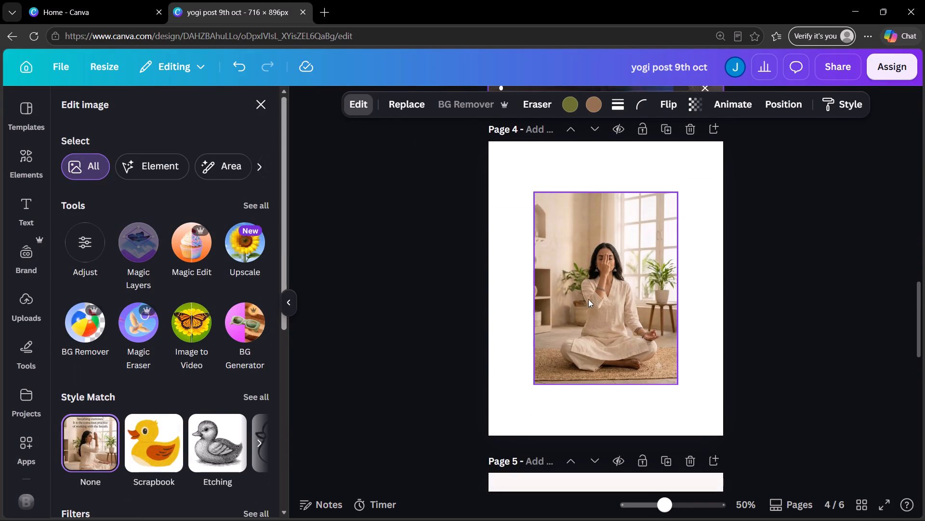
left_click_drag(640, 307, 595, 258)
left_click_drag(635, 331, 706, 412)
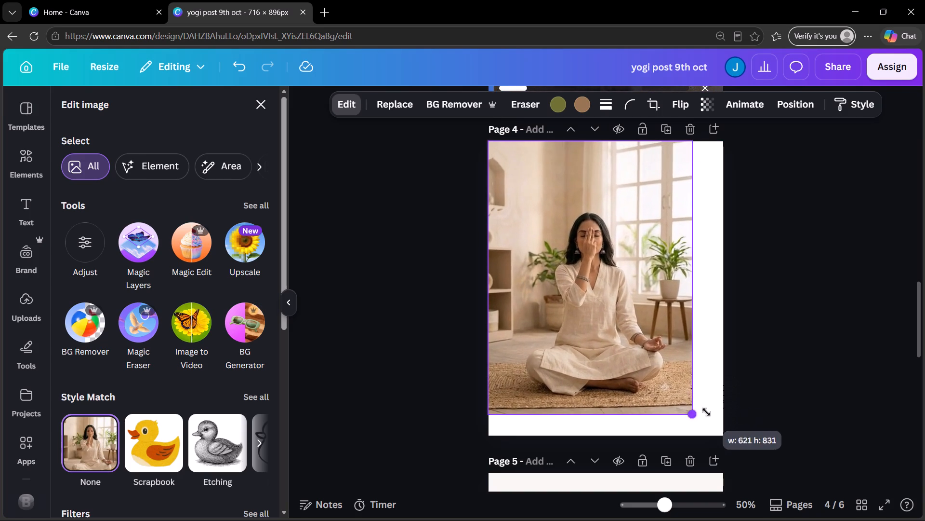
left_click_drag(706, 412, 721, 430)
left_click_drag(661, 374, 670, 376)
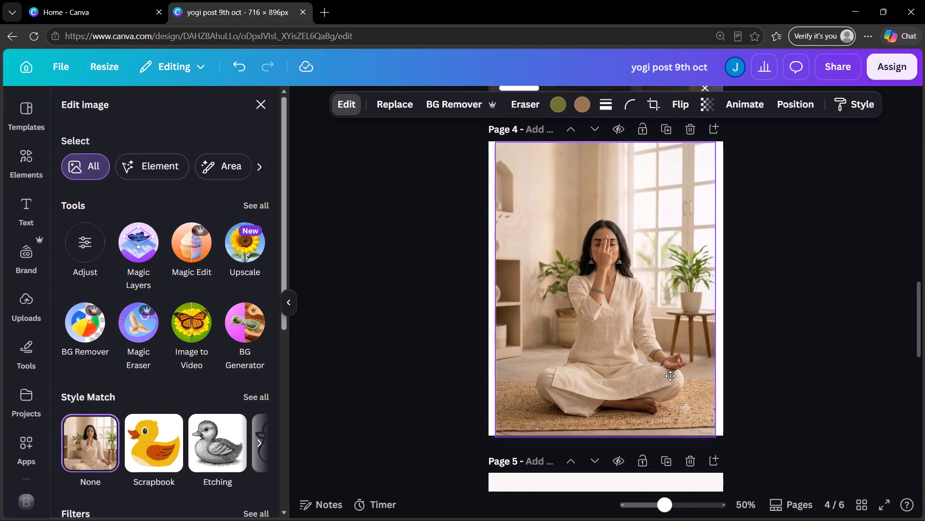
left_click_drag(670, 376, 671, 376)
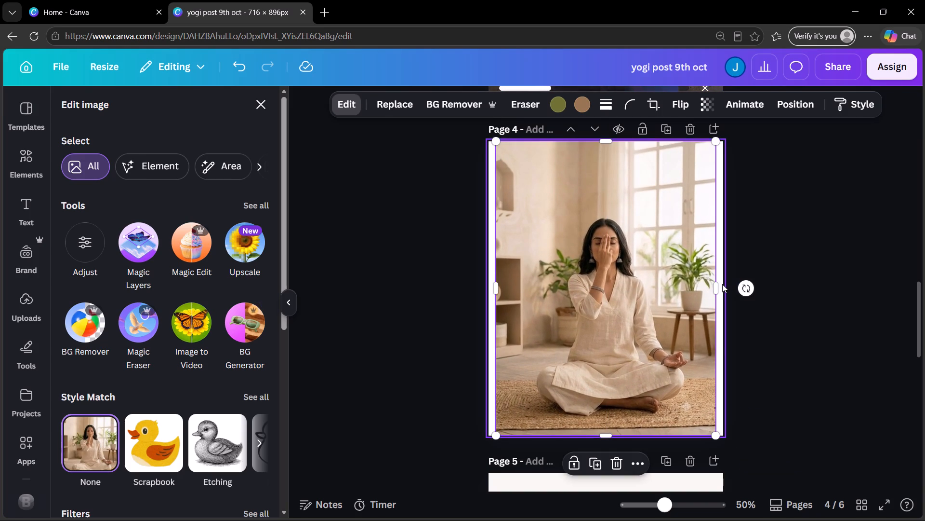
left_click(722, 284)
left_click_drag(716, 285, 722, 286)
left_click(497, 303)
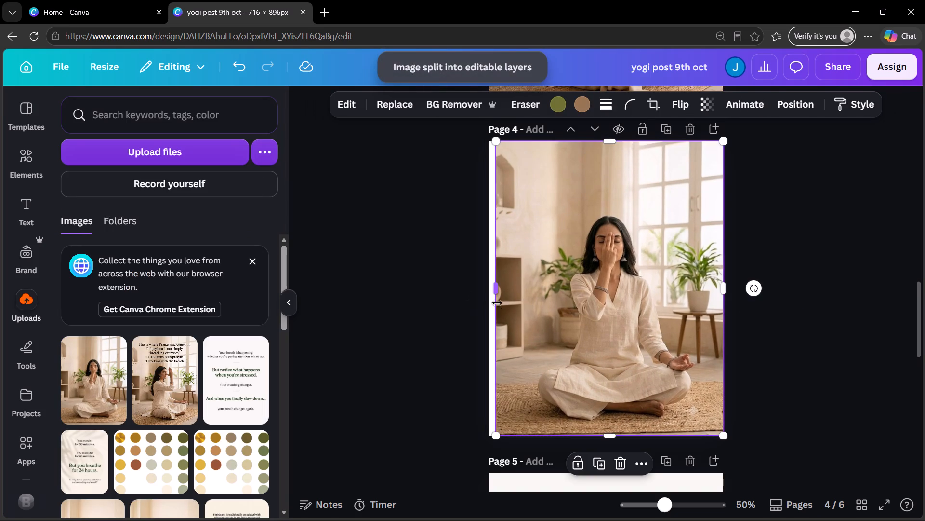
left_click_drag(496, 298, 489, 296)
left_click(801, 360)
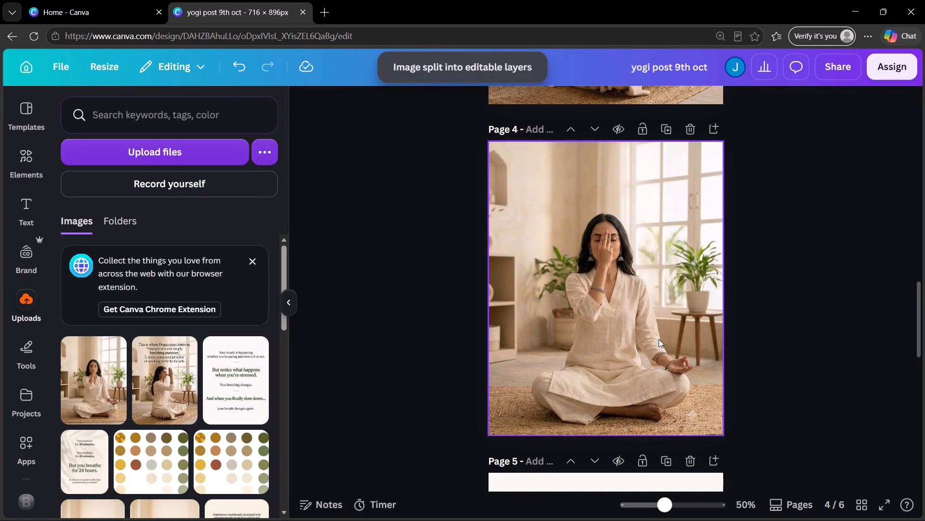
Split the front-facing meditation image on page 4 into editable parts with Magic Layers.
left_click(658, 339)
left_click(355, 98)
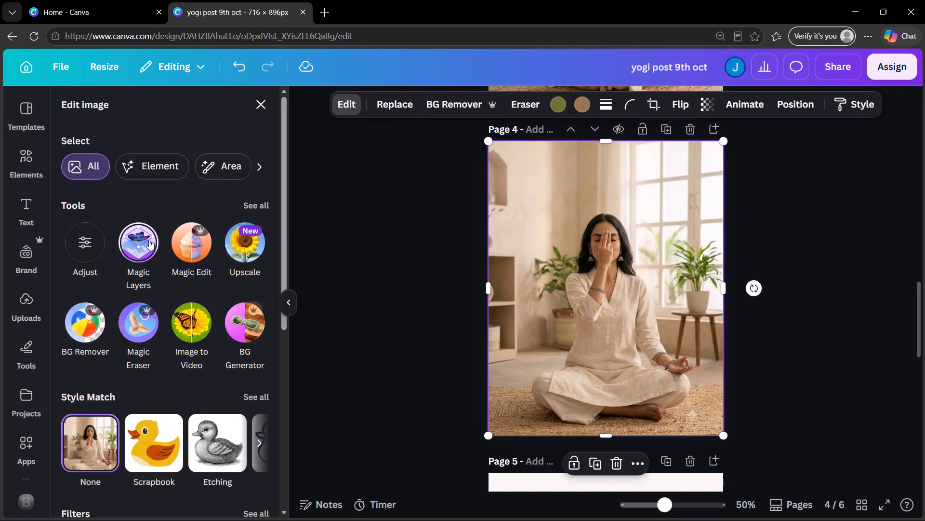
left_click(148, 240)
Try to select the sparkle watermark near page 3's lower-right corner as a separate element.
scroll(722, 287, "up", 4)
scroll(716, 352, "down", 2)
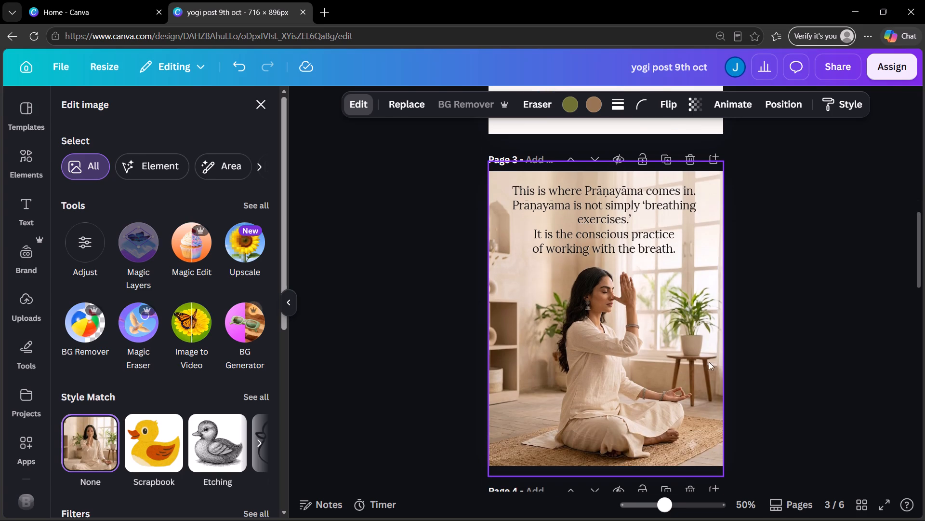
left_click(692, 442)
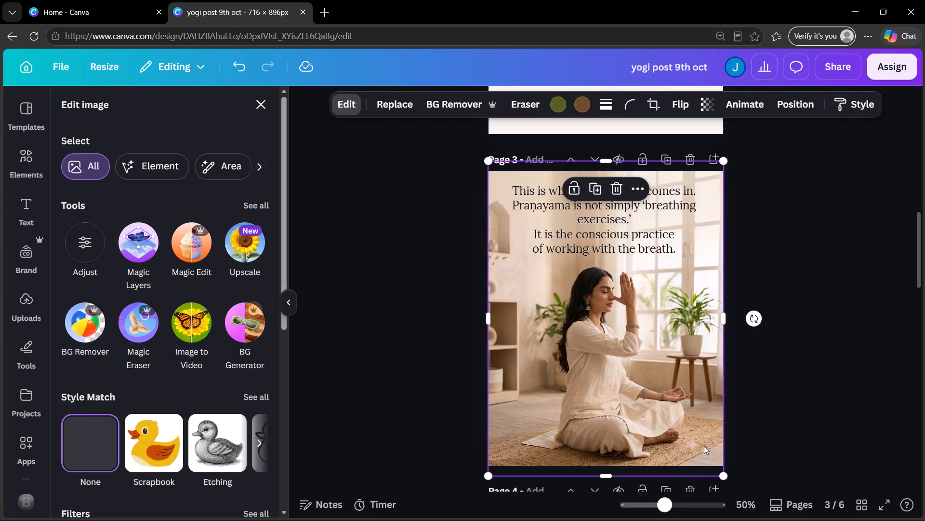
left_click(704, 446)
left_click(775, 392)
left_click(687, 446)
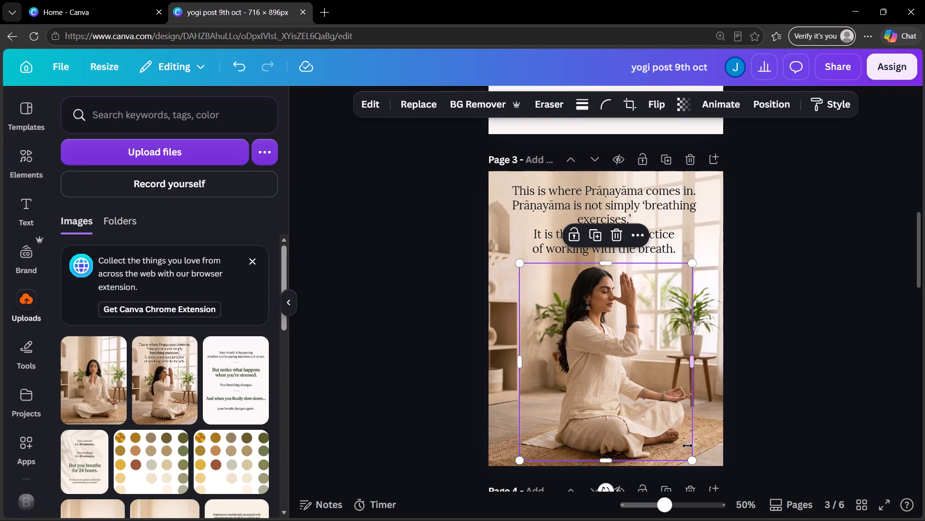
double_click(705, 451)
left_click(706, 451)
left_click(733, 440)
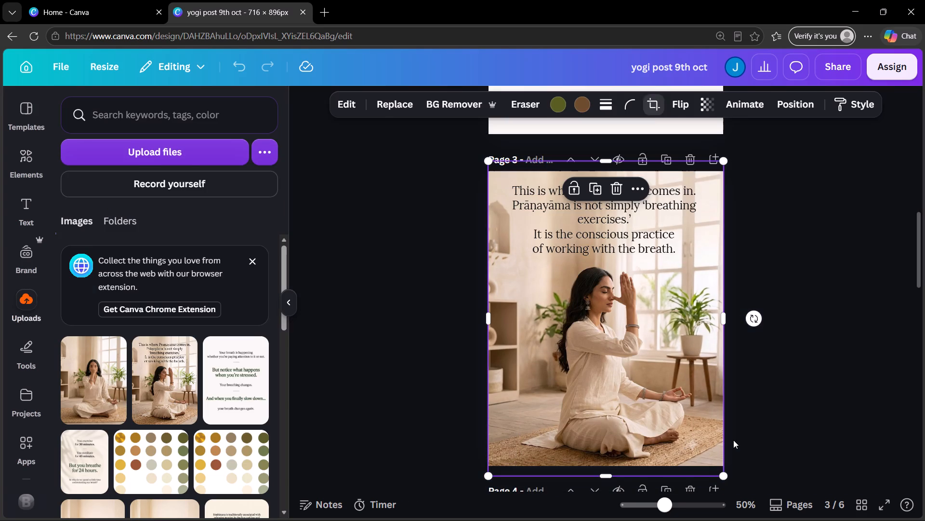
Enlarge the background layer on page 3 beyond the page's right and bottom edges to push the sparkle watermark outward.
scroll(734, 438, "down", 1)
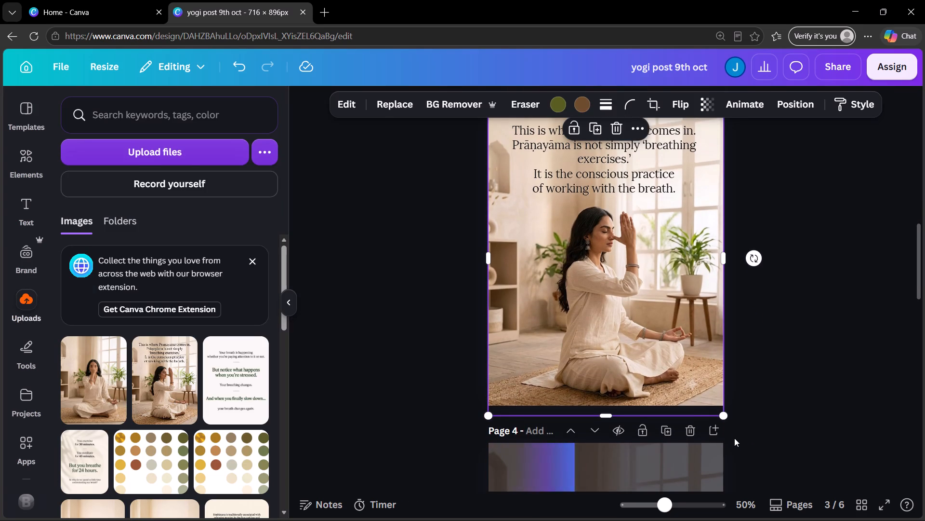
left_click(696, 386)
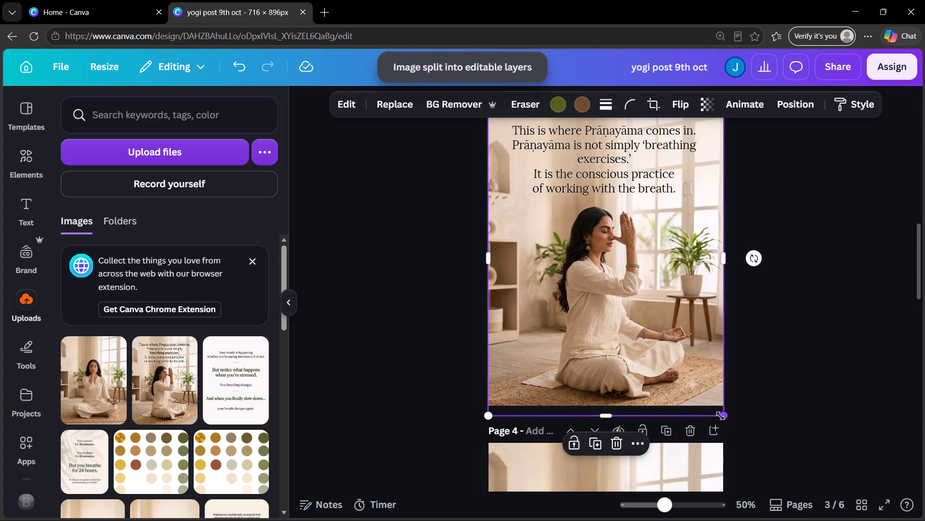
left_click_drag(721, 416, 729, 421)
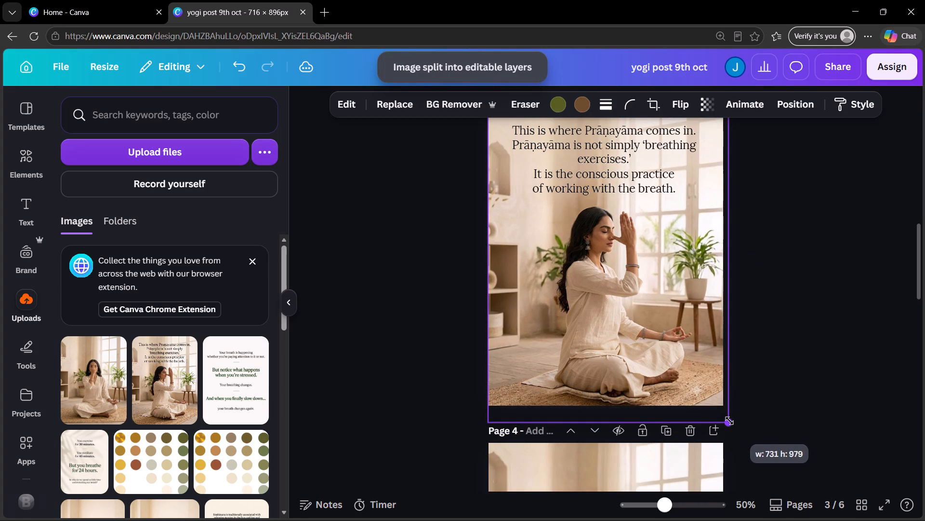
left_click_drag(729, 421, 736, 428)
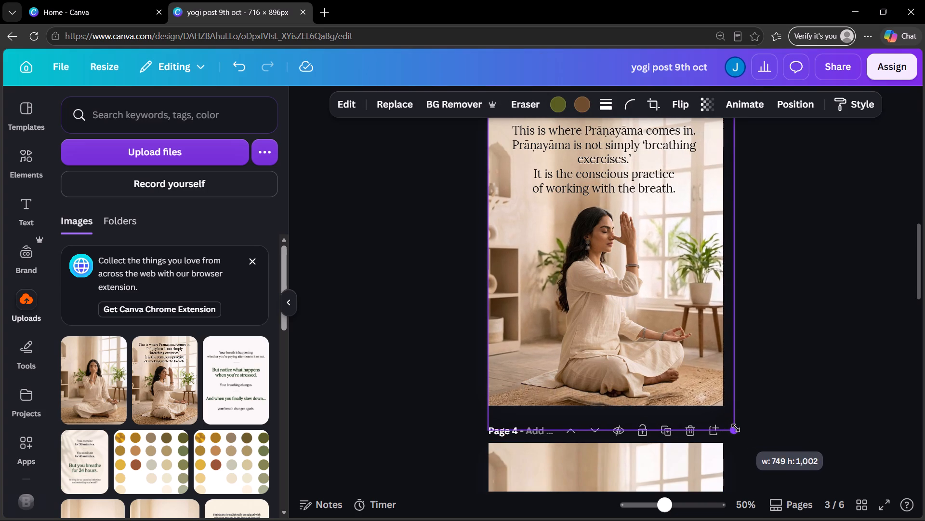
left_click_drag(736, 428, 740, 443)
Move the seated woman cutout on page 3 slightly right and down toward the page's bottom edge.
scroll(785, 412, "down", 1)
scroll(731, 368, "up", 1)
left_click_drag(564, 348, 570, 357)
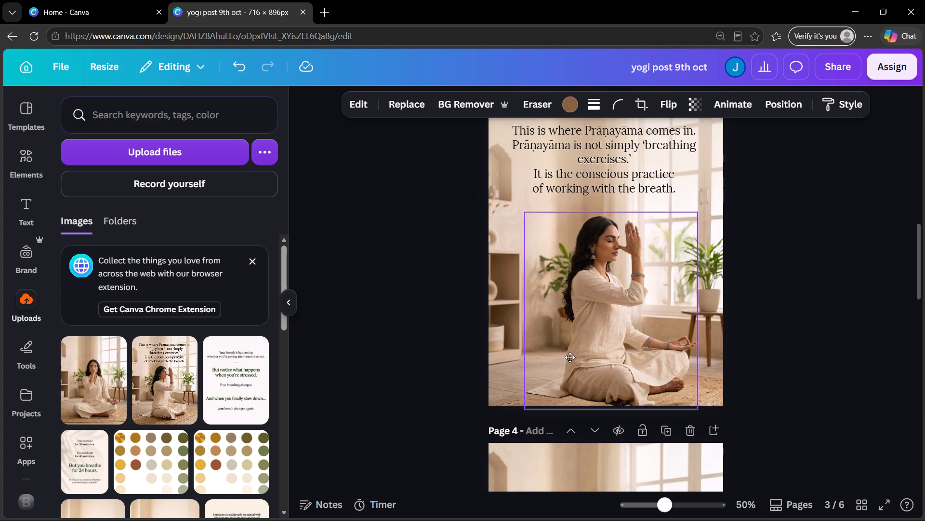
left_click_drag(570, 357, 570, 357)
scroll(577, 350, "down", 1)
left_click(761, 344)
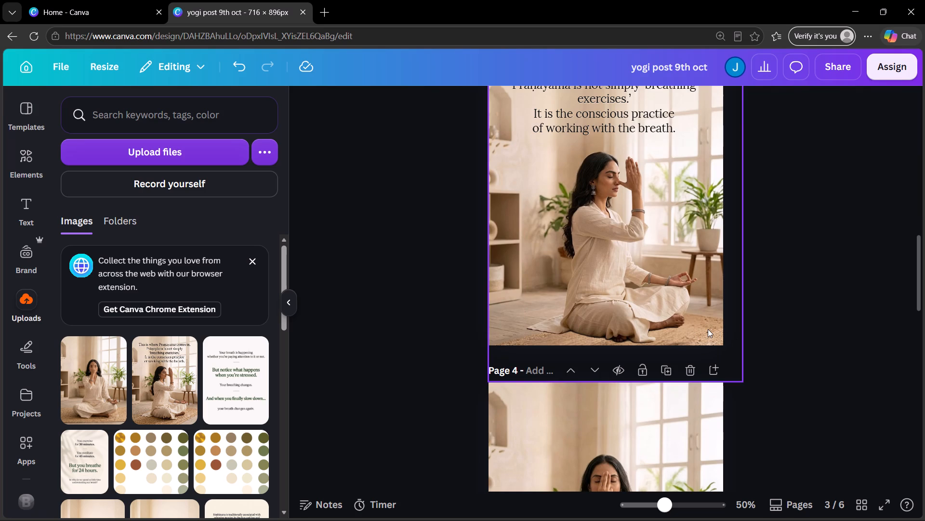
Nudge page 3's background slightly upward and shift the woman cutout slightly left, keeping its base on the page's bottom edge.
left_click_drag(708, 329, 706, 324)
scroll(718, 334, "up", 2)
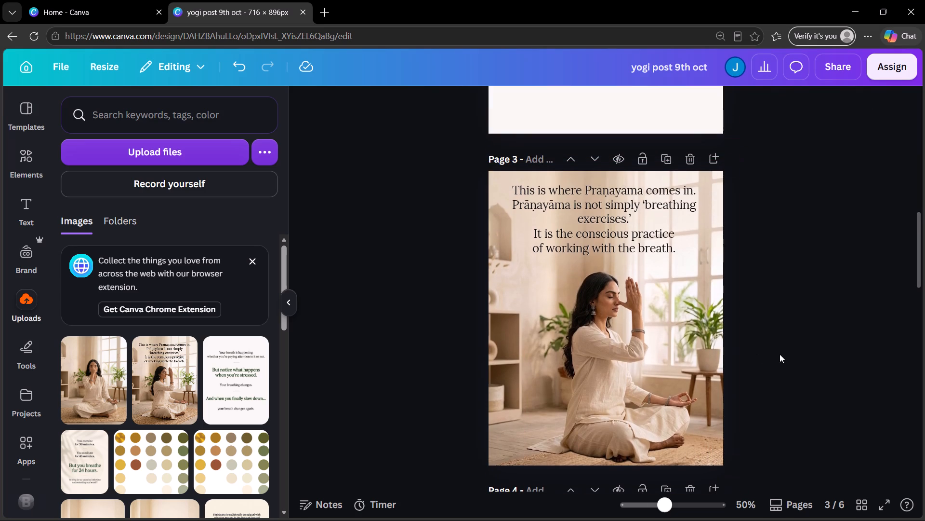
left_click(784, 350)
scroll(760, 353, "down", 1)
left_click_drag(664, 343, 661, 343)
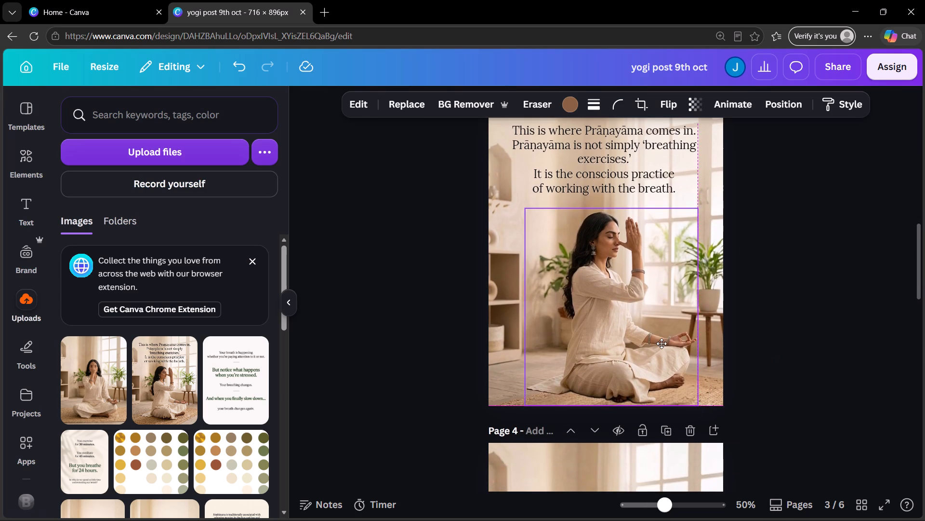
left_click_drag(661, 343, 657, 344)
left_click(761, 350)
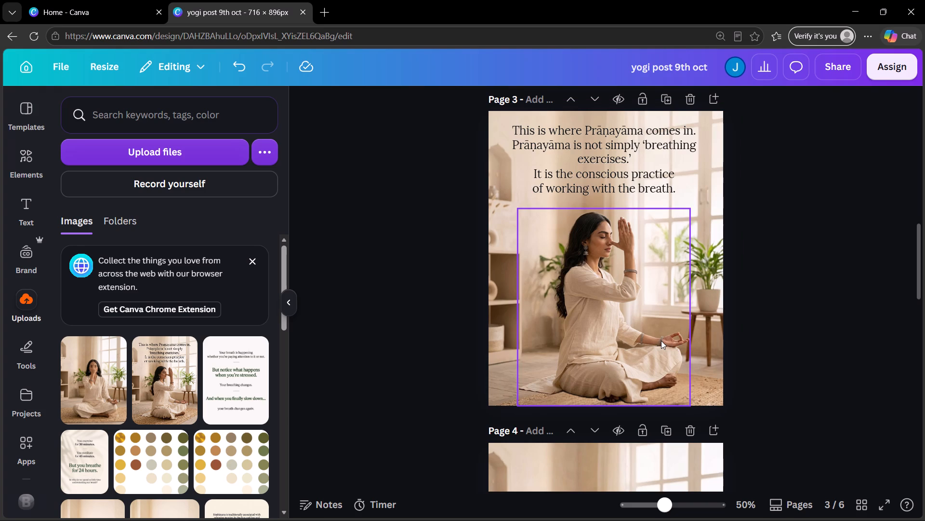
Move the Prāṇayāma text block off page 3, leaving only the meditation picture on the page.
scroll(771, 325, "down", 3)
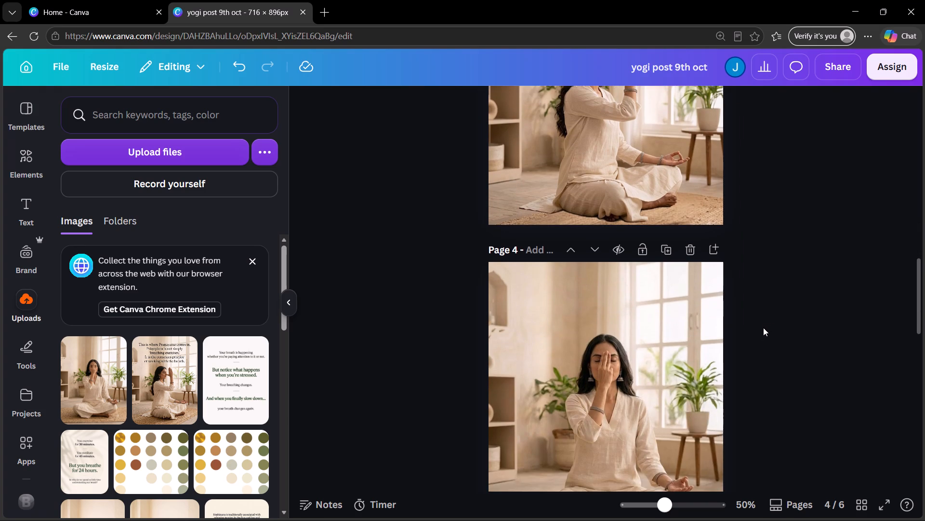
scroll(743, 332, "up", 3)
left_click_drag(631, 189, 554, 202)
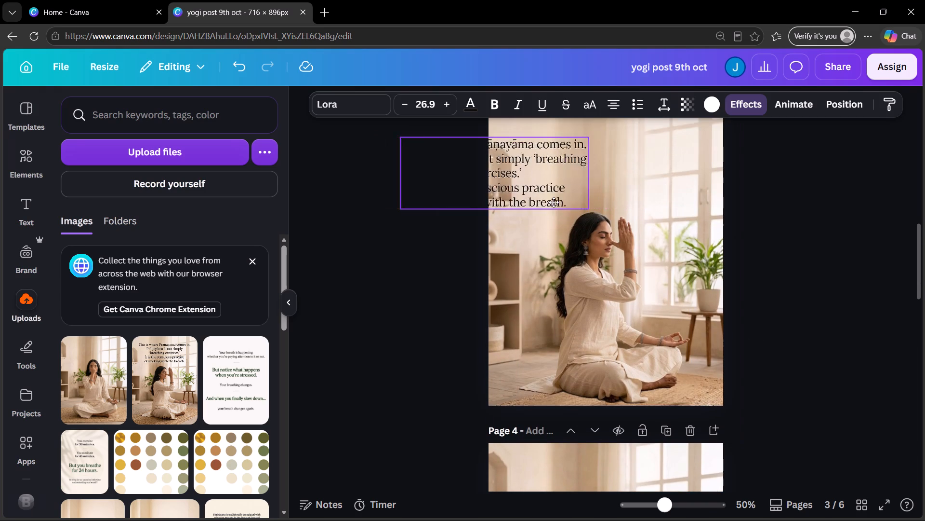
left_click_drag(554, 202, 627, 197)
left_click_drag(631, 166, 618, 270)
scroll(617, 266, "down", 3)
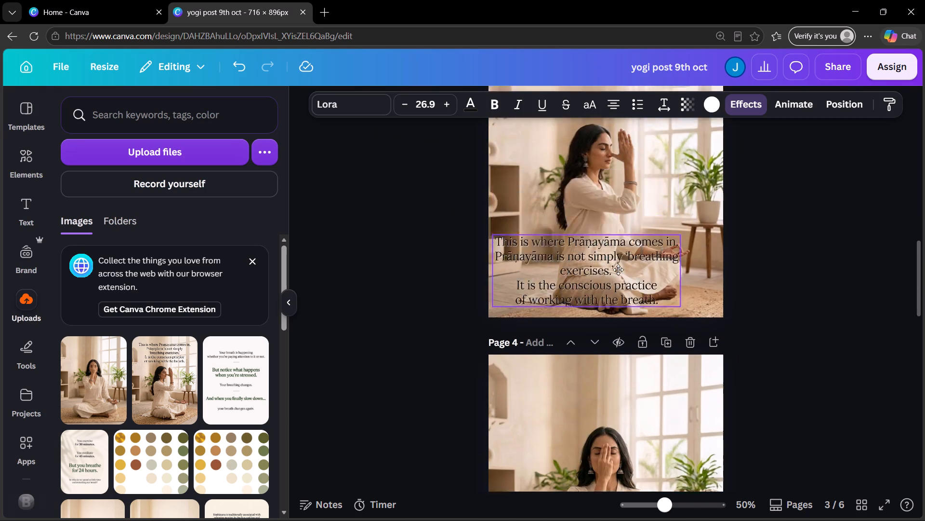
left_click_drag(618, 270, 638, 303)
left_click_drag(641, 302, 915, 314)
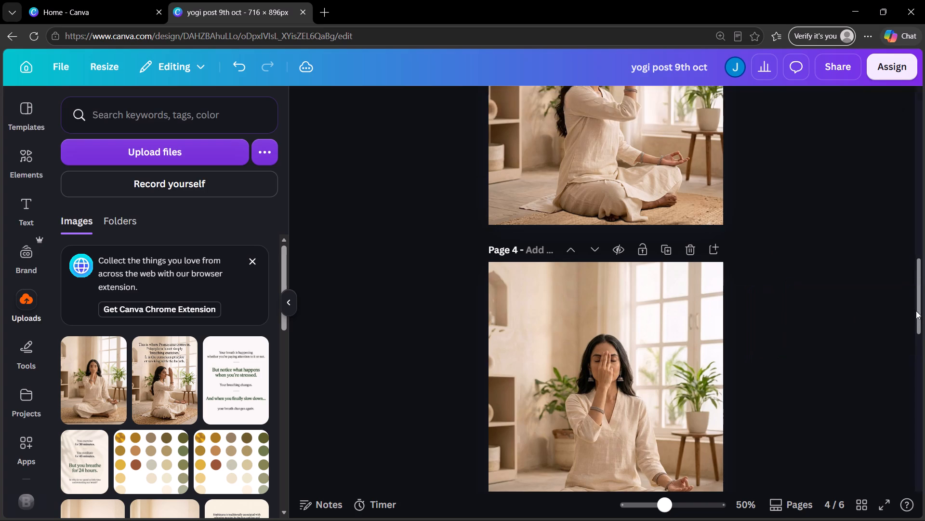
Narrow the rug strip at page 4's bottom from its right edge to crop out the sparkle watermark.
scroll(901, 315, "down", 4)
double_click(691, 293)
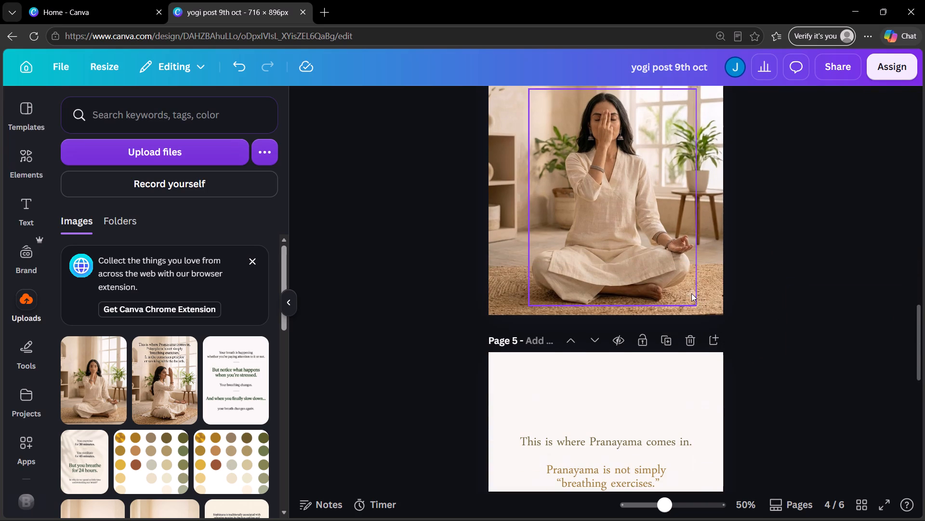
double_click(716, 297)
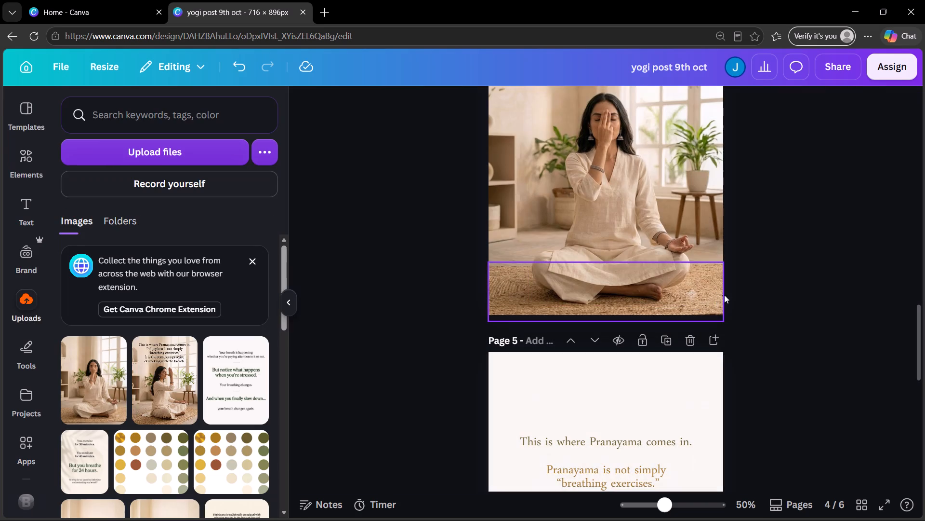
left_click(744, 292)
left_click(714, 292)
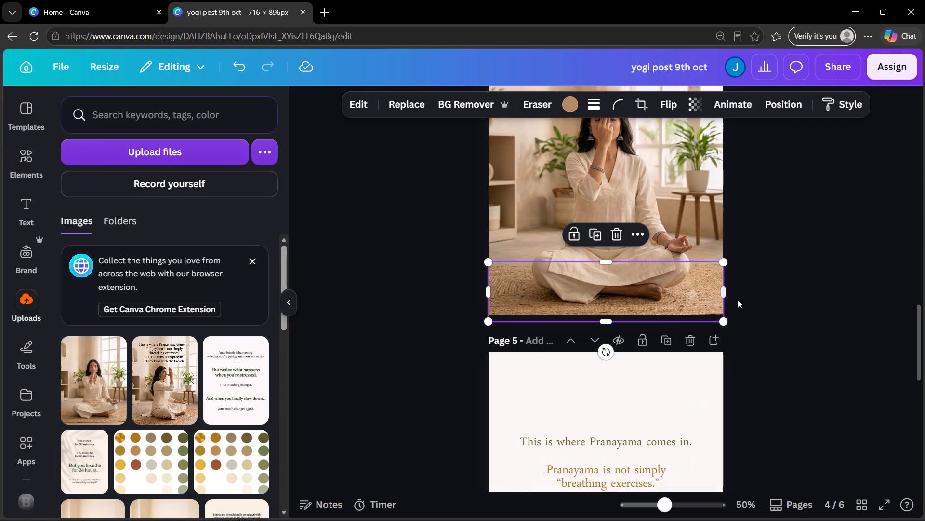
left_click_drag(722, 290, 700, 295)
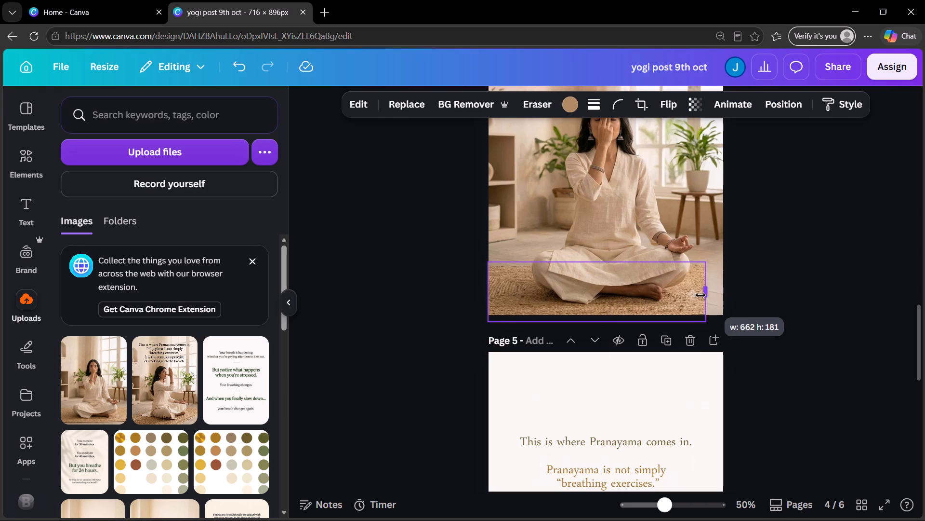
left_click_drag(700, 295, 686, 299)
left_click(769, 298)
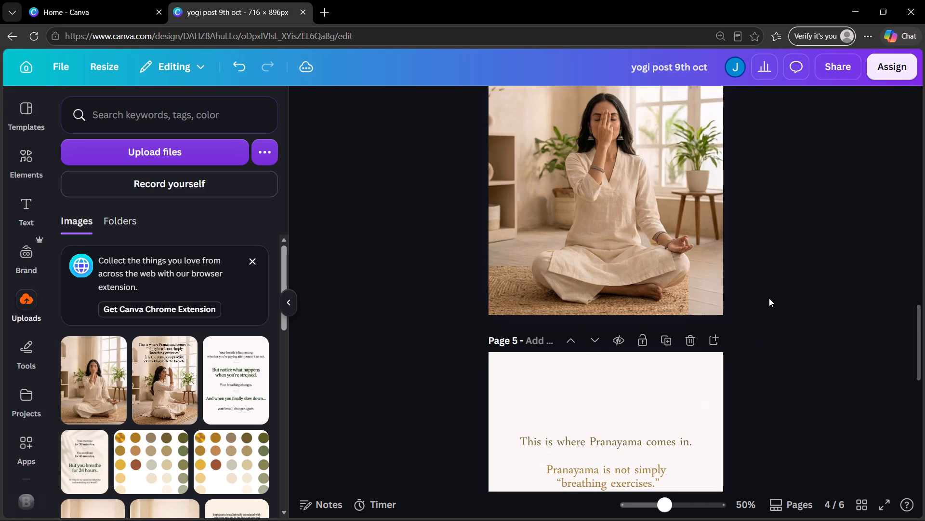
Widen the rug strip at page 4's bottom past the page's right edge to about 850 px wide.
left_click(681, 296)
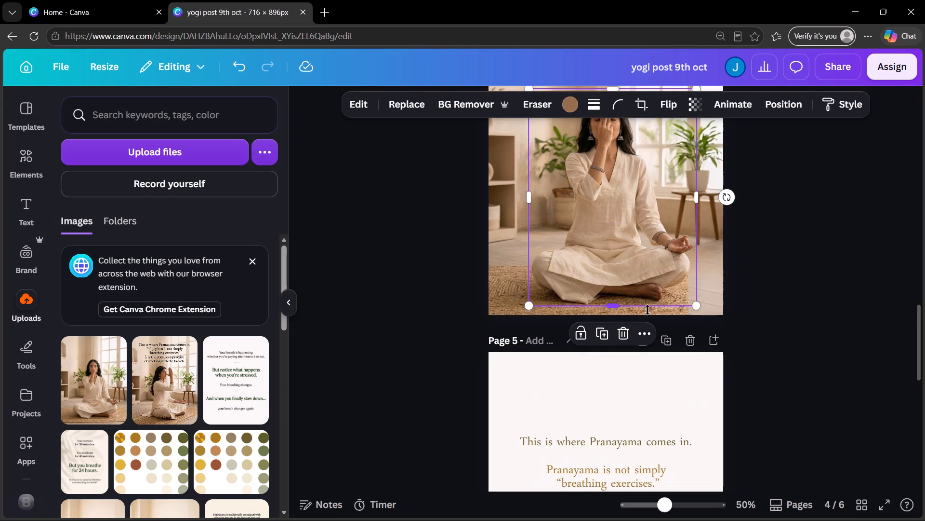
left_click(759, 311)
left_click(665, 303)
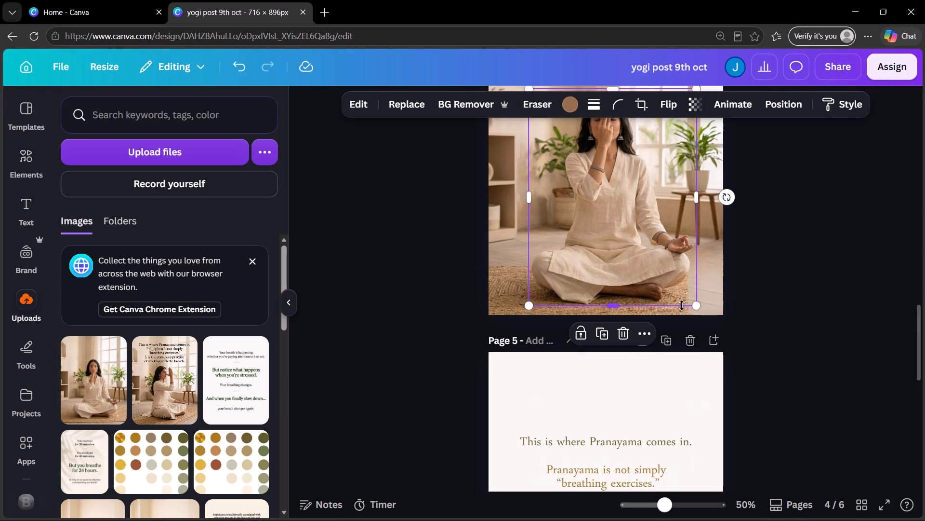
left_click(674, 313)
left_click_drag(687, 293, 773, 298)
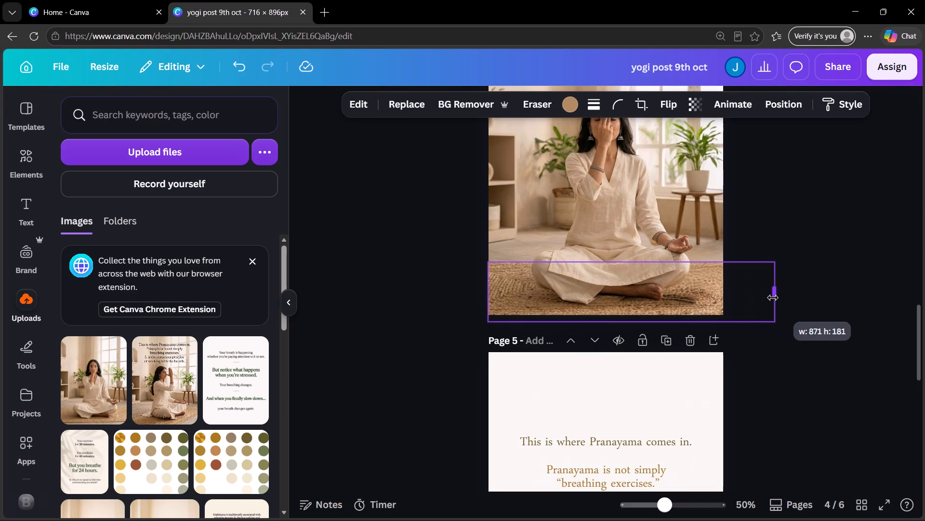
left_click_drag(773, 298, 765, 298)
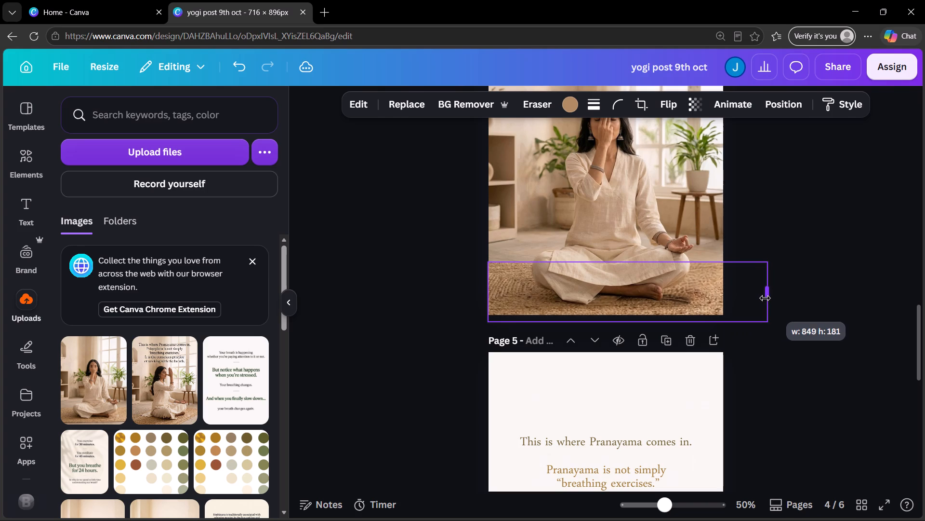
left_click_drag(765, 298, 764, 308)
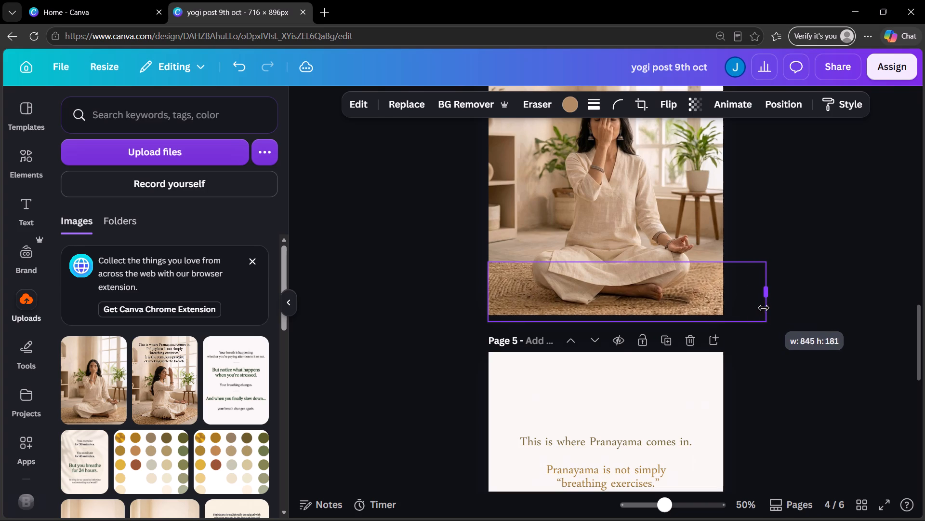
left_click_drag(764, 308, 766, 308)
left_click(799, 308)
Move the seated woman cutout on page 4 slightly down, near the horizontal centre, with its base just past the page's bottom edge.
left_click_drag(663, 266, 680, 267)
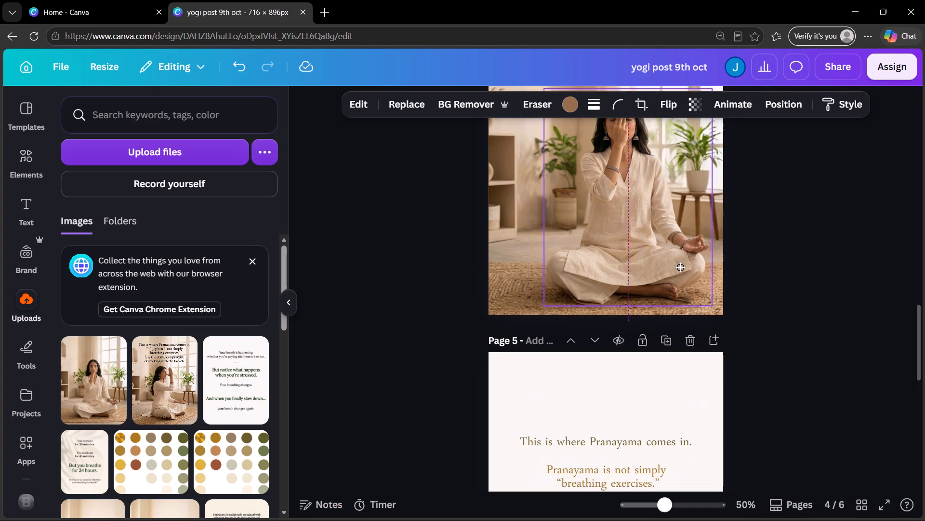
left_click_drag(680, 267, 682, 271)
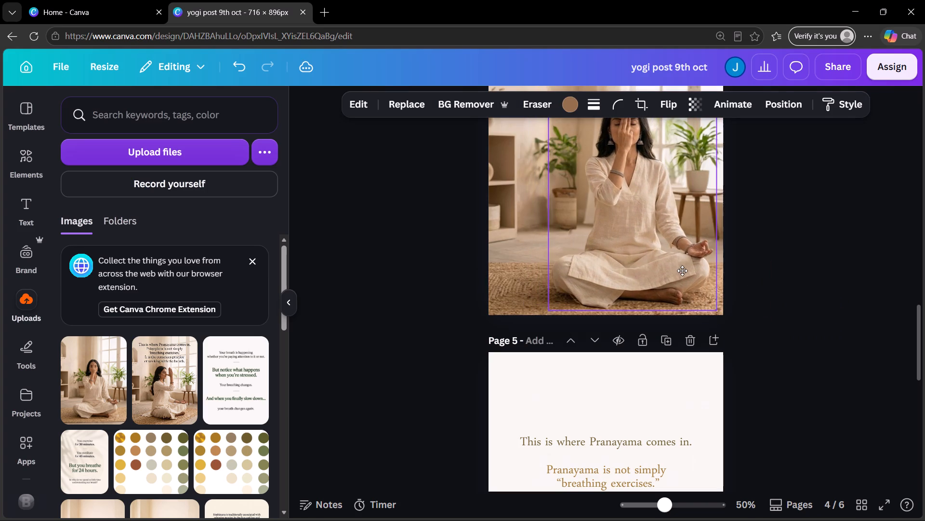
left_click_drag(682, 271, 697, 265)
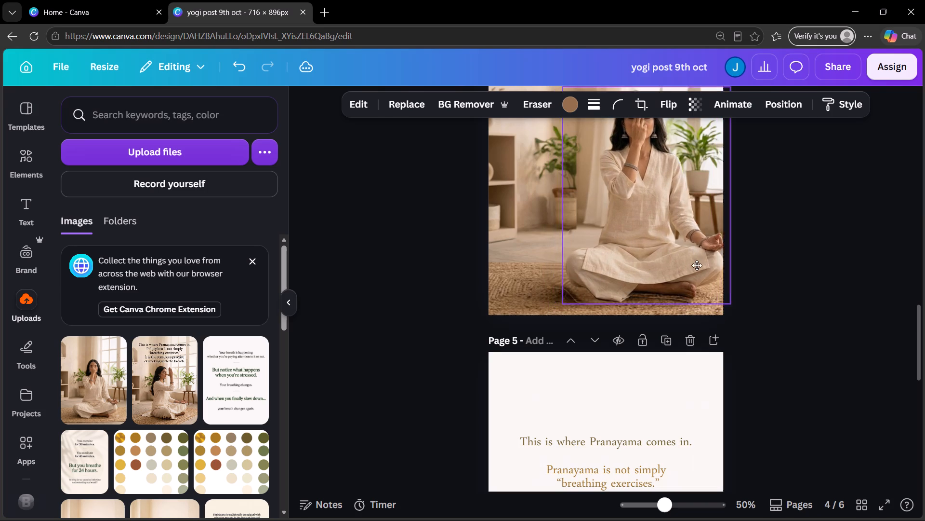
left_click_drag(697, 265, 680, 269)
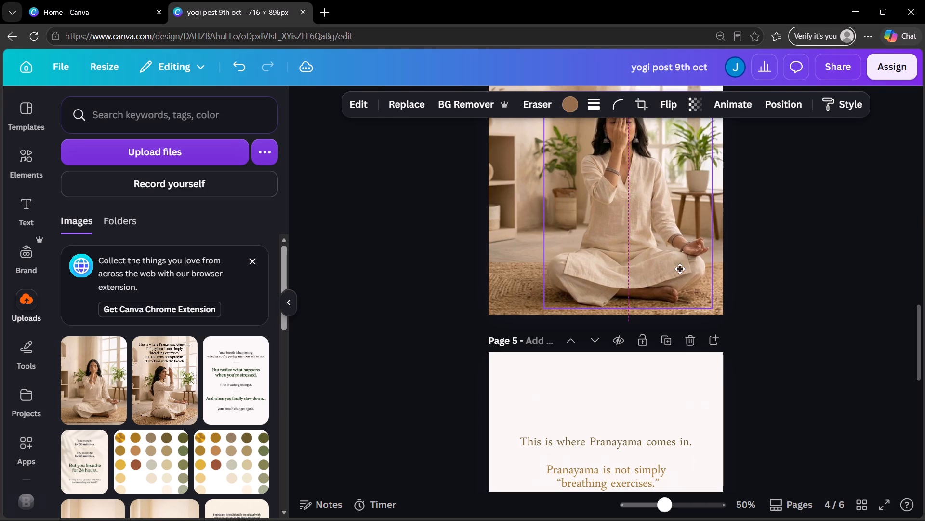
left_click_drag(680, 269, 677, 283)
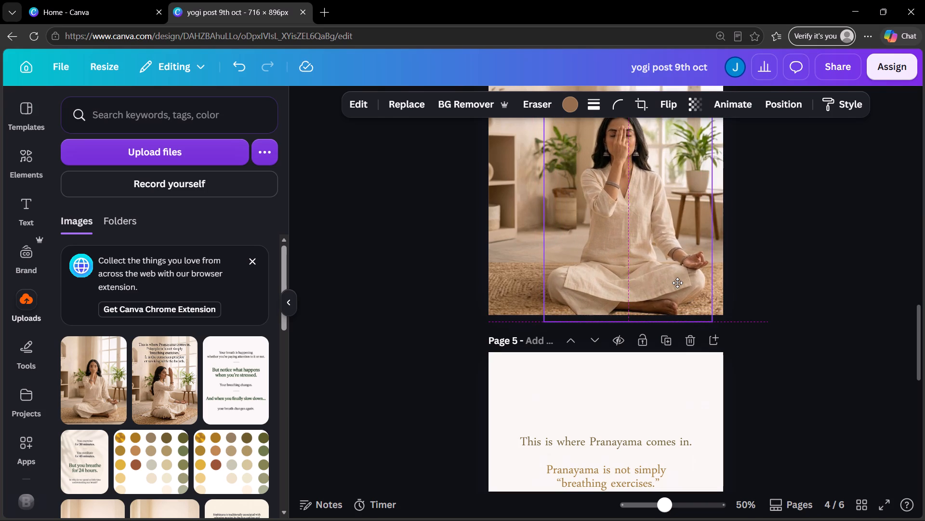
left_click_drag(677, 283, 676, 283)
left_click(801, 258)
scroll(801, 258, "up", 3)
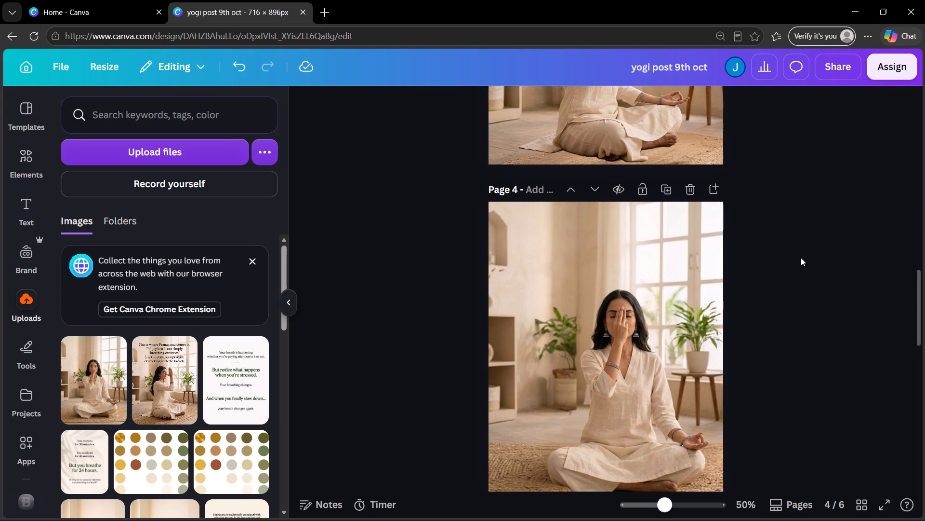
scroll(801, 258, "down", 1)
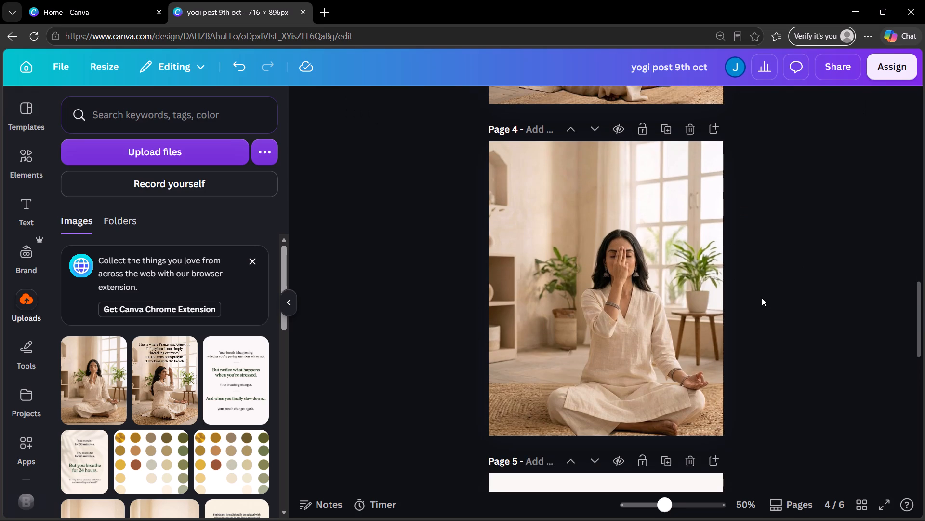
left_click_drag(634, 375, 613, 379)
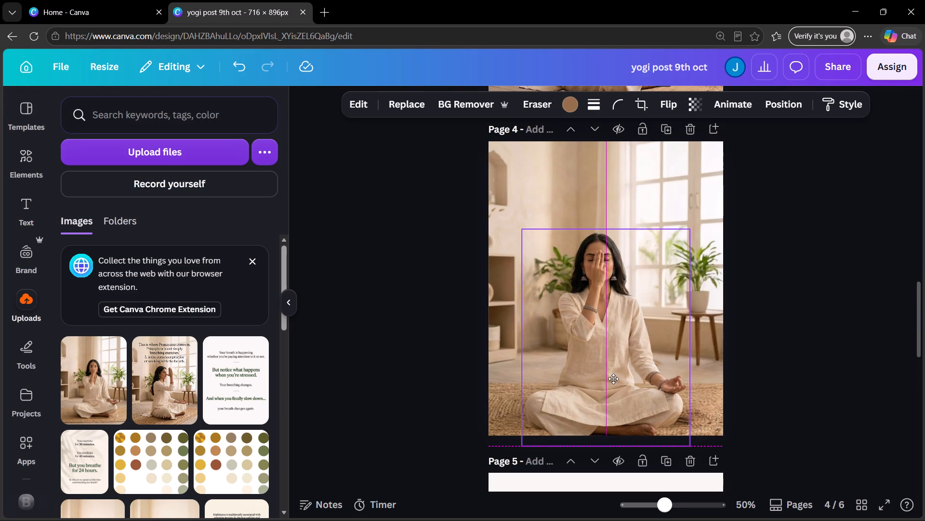
left_click_drag(613, 379, 616, 373)
scroll(560, 313, "up", 4)
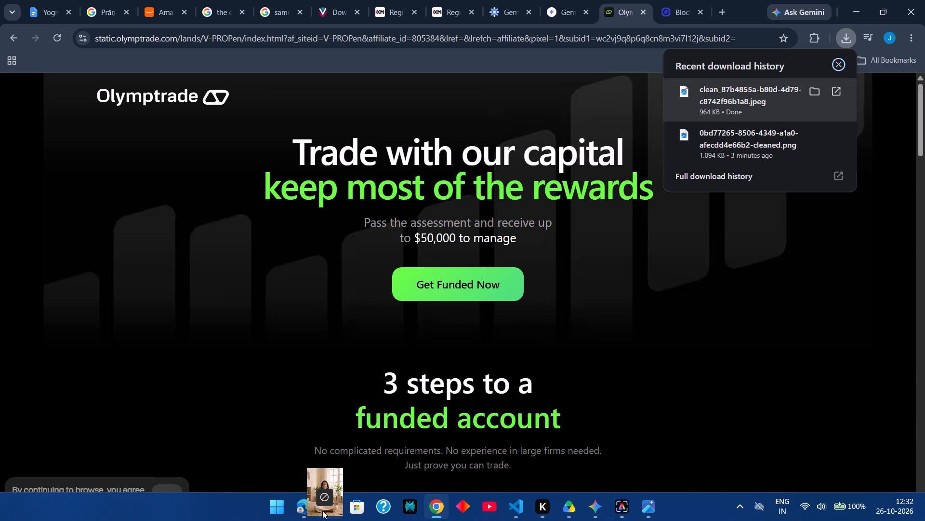
left_click_drag(322, 510, 520, 327)
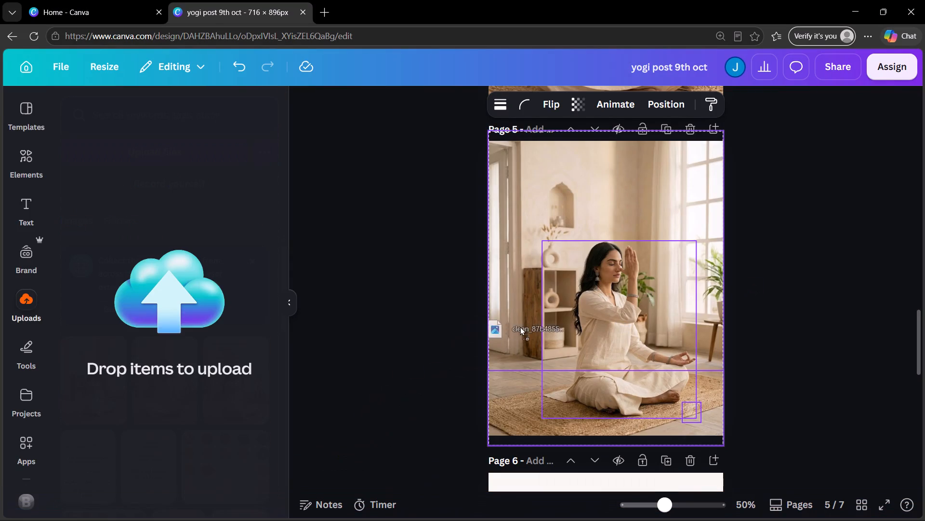
left_click_drag(520, 327, 594, 229)
scroll(527, 324, "up", 2)
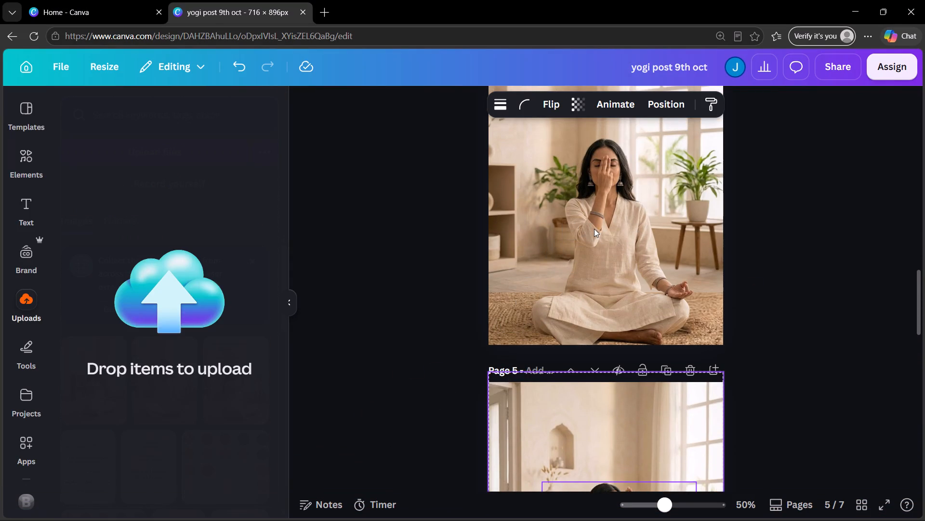
scroll(728, 305, "up", 1)
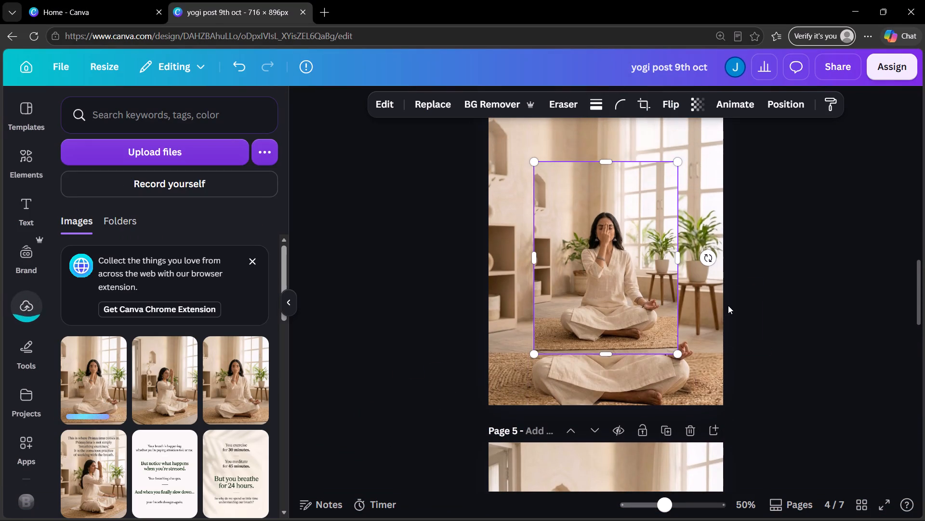
Remove the old cut-out of the seated woman and the shelf strip from page 4.
left_click(696, 360)
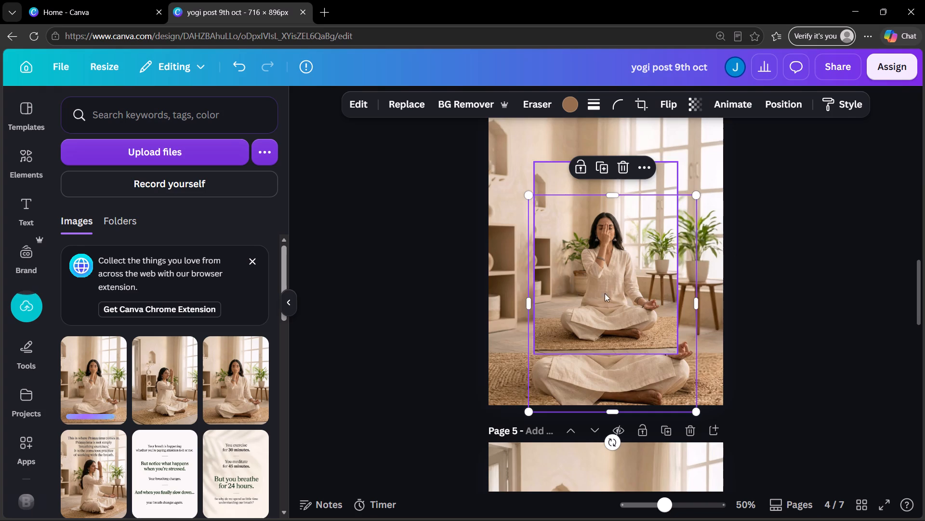
left_click_drag(617, 290, 235, 305)
left_click_drag(693, 170, 625, 190)
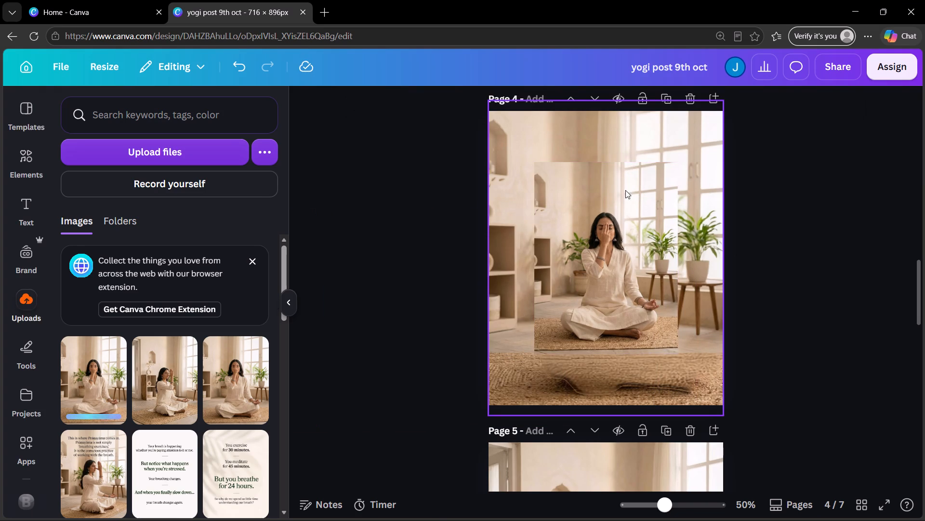
left_click_drag(625, 190, 144, 203)
left_click(685, 169)
left_click(751, 170)
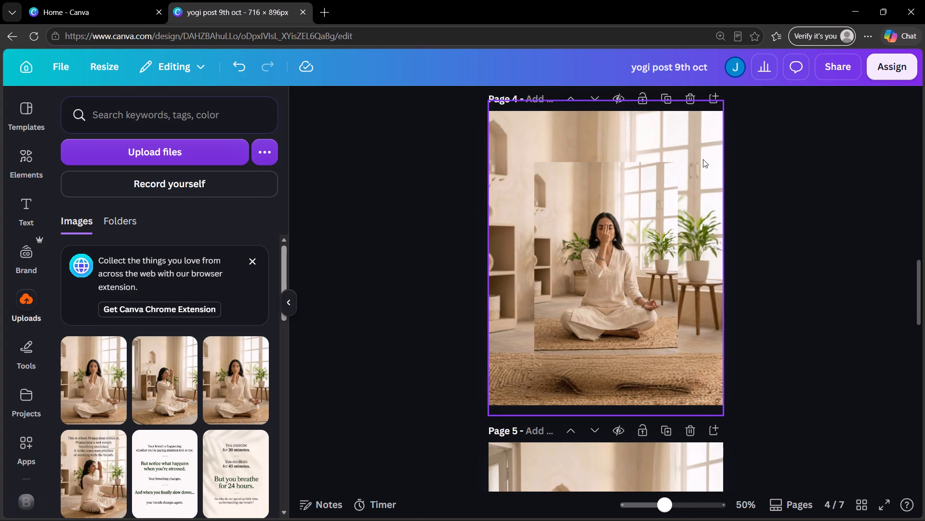
left_click_drag(703, 159, 435, 162)
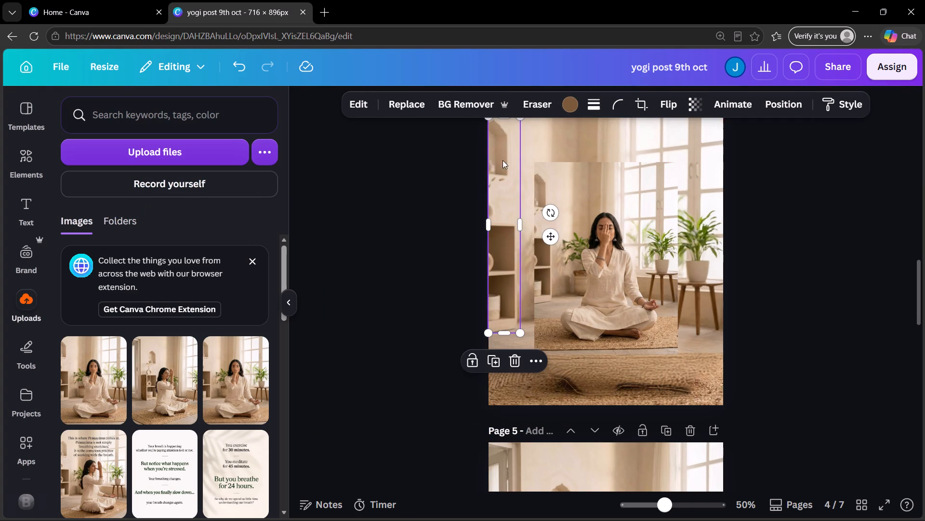
left_click_drag(502, 160, 324, 200)
Delete the remaining old layers from page 4: the room background, the potted plant with its stool, and the rug.
left_click_drag(665, 125, 843, 153)
triple_click(674, 137)
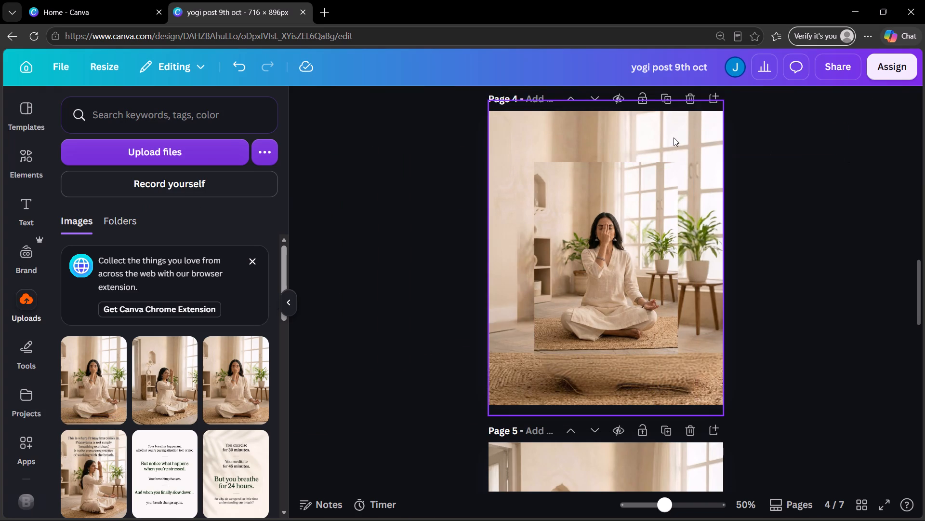
left_click(770, 160)
scroll(673, 156, "up", 1)
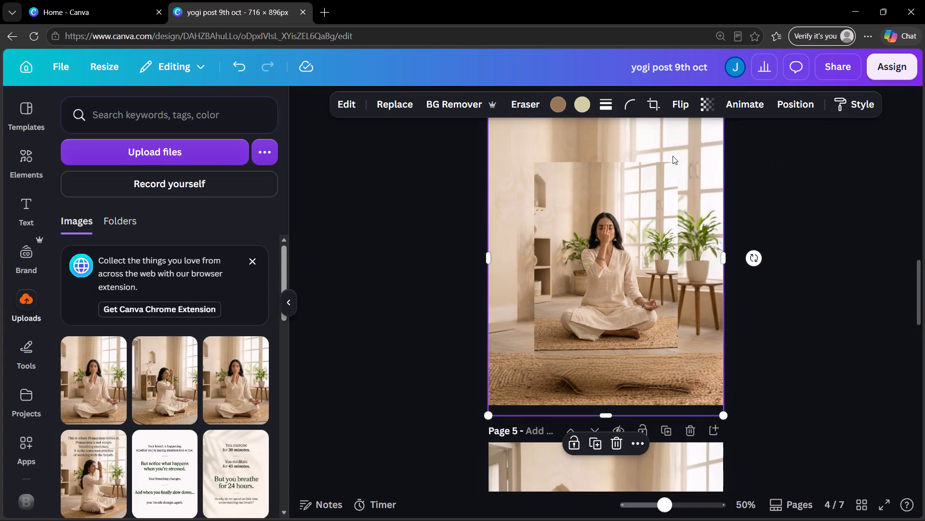
scroll(673, 156, "up", 1)
left_click(618, 192)
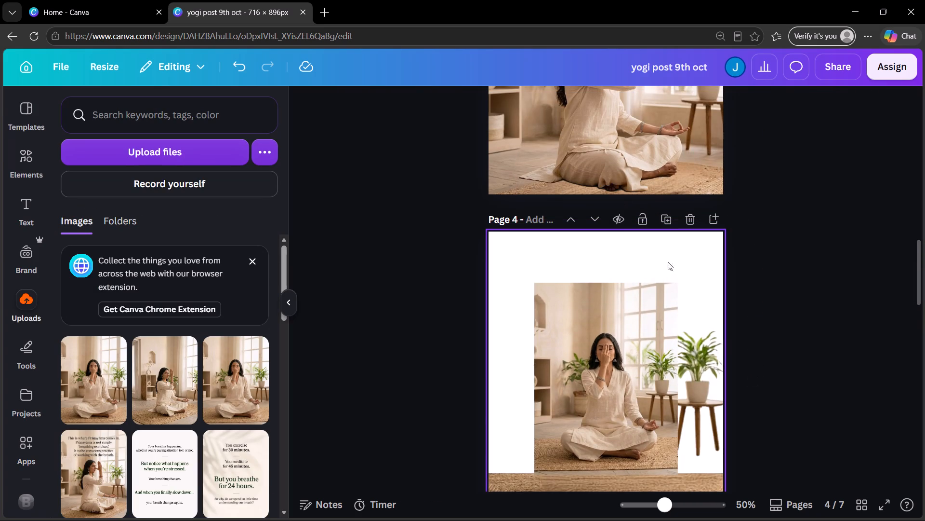
left_click(691, 335)
left_click(705, 303)
scroll(707, 302, "down", 3)
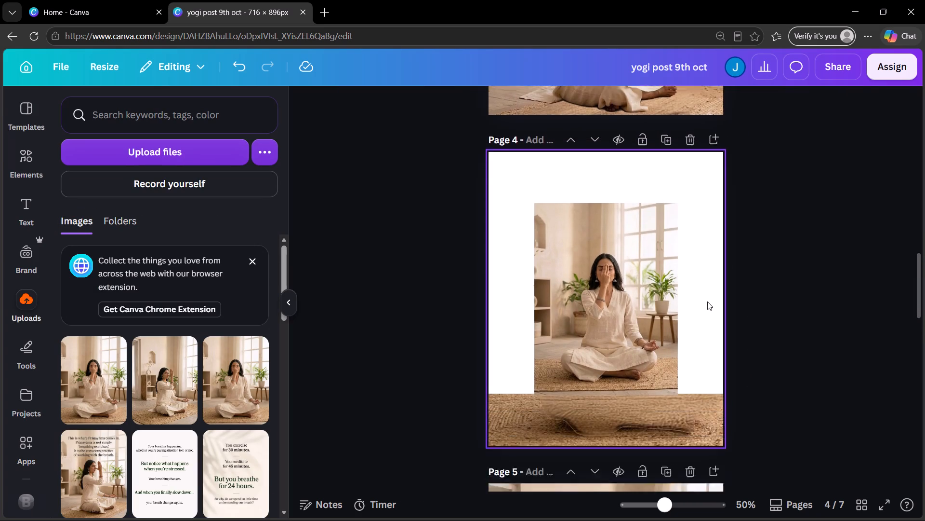
left_click(704, 318)
Move the cleaned image to page 4's upper-left corner and pull the leftover cut-out fragment off the page.
left_click(633, 270)
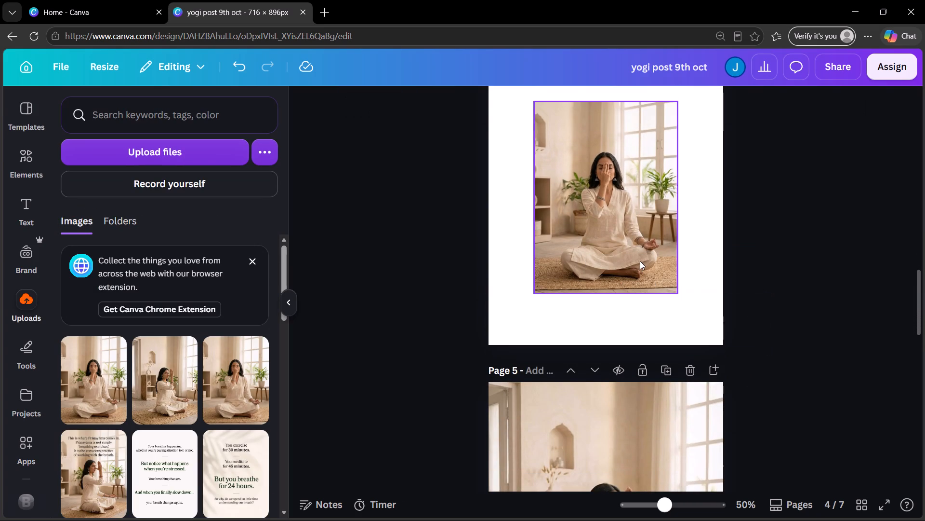
left_click(640, 261)
scroll(640, 260, "up", 2)
left_click_drag(611, 314, 568, 265)
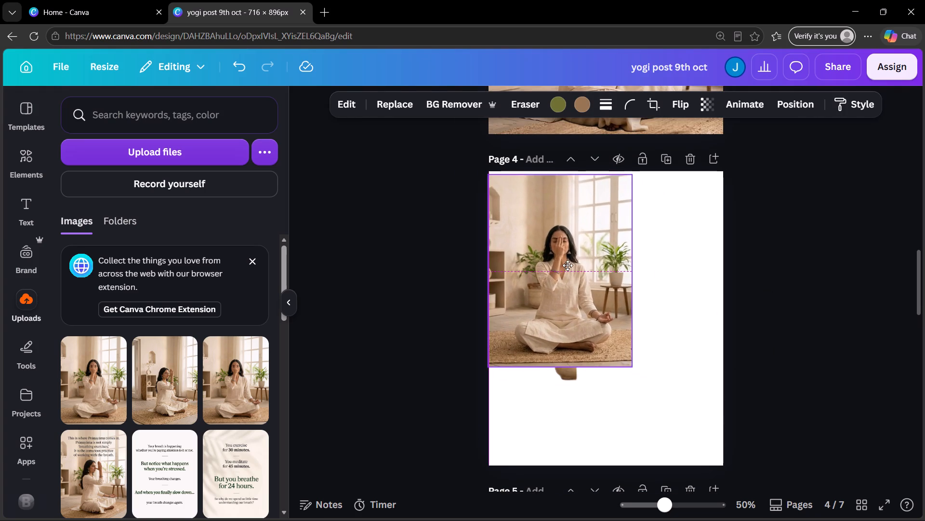
left_click_drag(568, 265, 565, 260)
left_click_drag(557, 373, 795, 425)
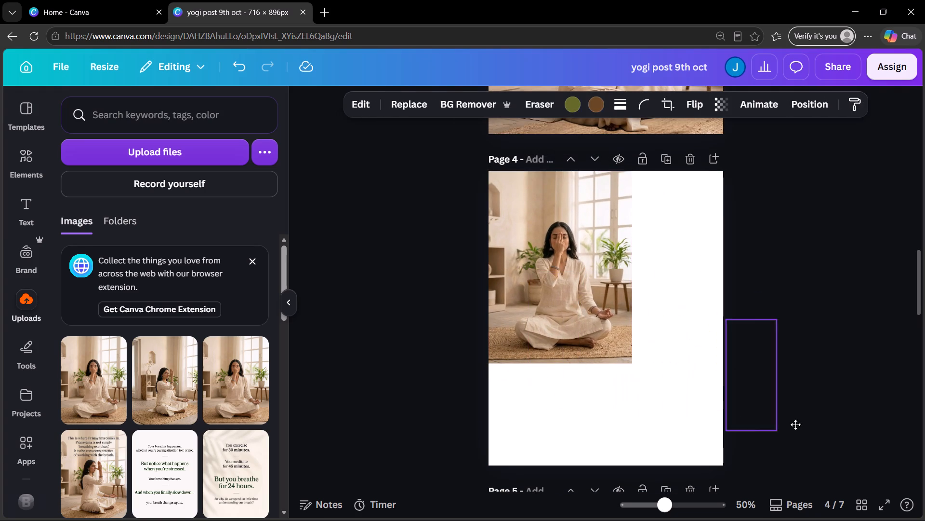
left_click_drag(795, 425, 811, 425)
Enlarge the cleaned image proportionally to page 4's full height and centre it across the page.
left_click(611, 353)
left_click_drag(632, 365, 703, 448)
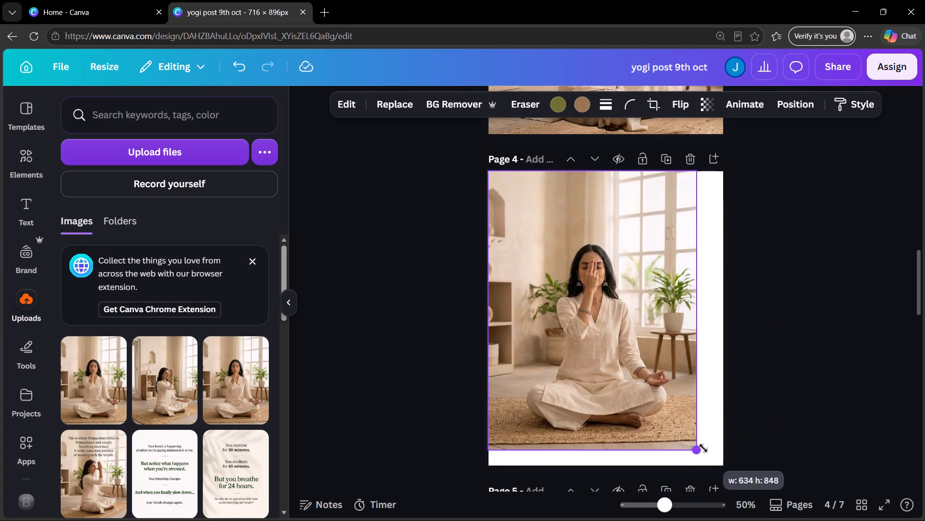
left_click_drag(703, 448, 715, 461)
left_click_drag(685, 435, 690, 434)
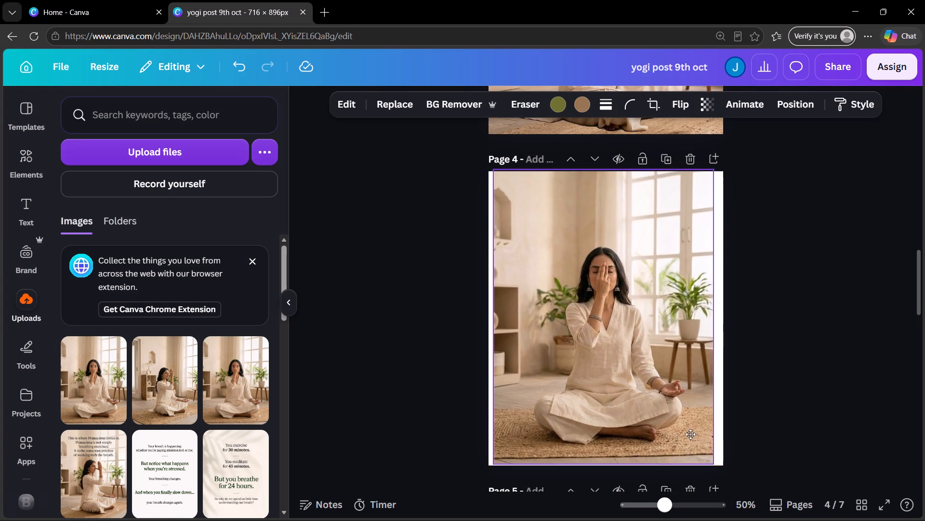
left_click_drag(690, 434, 693, 432)
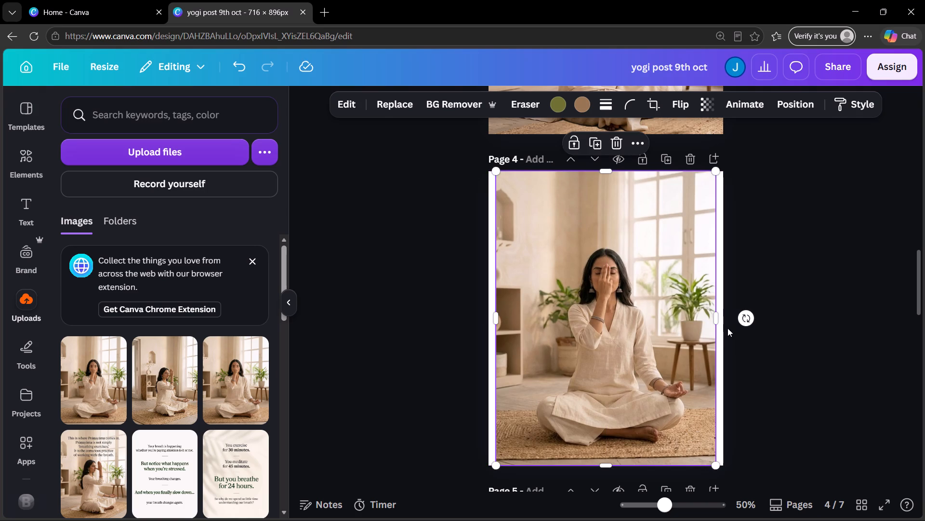
Extend the cleaned image's sides and re-centre it to span page 4's width.
left_click_drag(717, 314, 723, 312)
left_click_drag(720, 314, 725, 314)
left_click_drag(502, 319, 496, 319)
left_click_drag(648, 324, 652, 327)
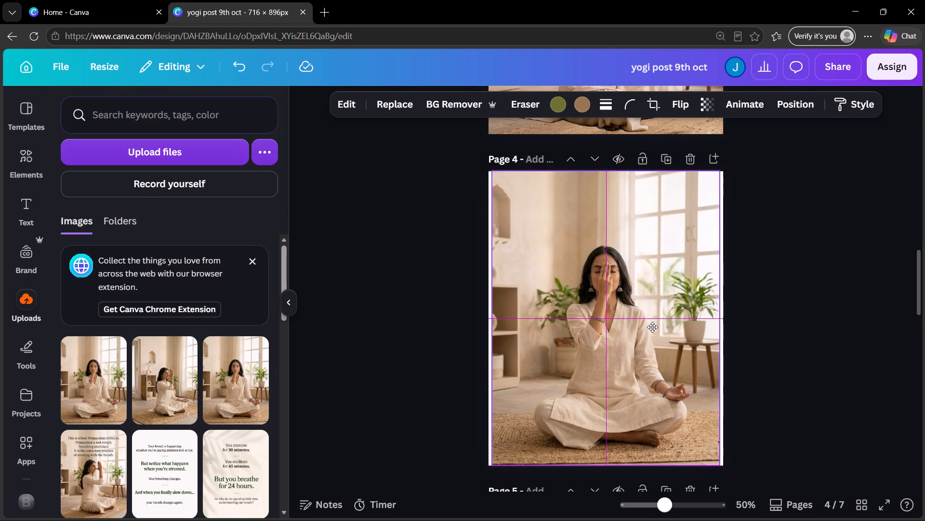
left_click_drag(652, 327, 656, 327)
left_click_drag(498, 318, 491, 319)
left_click(780, 290)
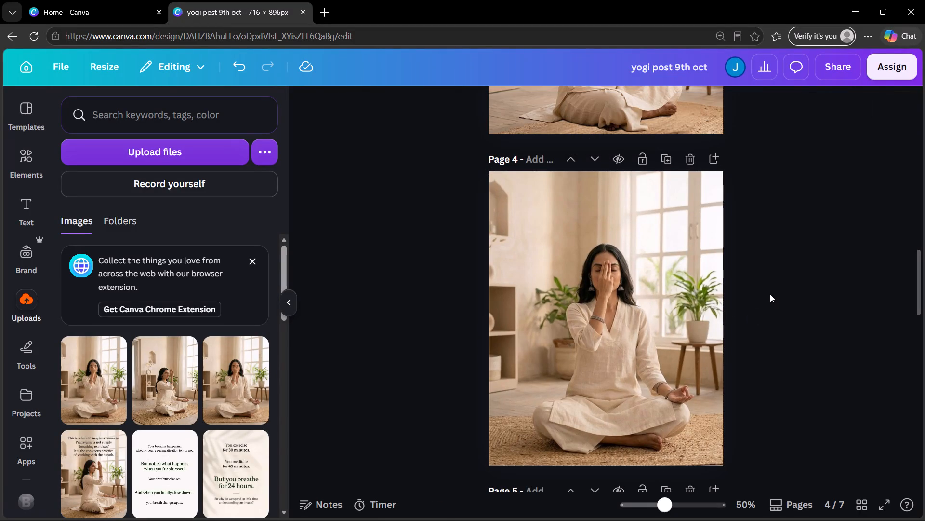
Nudge the cleaned image down and extend its top and left edges to cover all of page 4.
left_click(630, 304)
left_click_drag(630, 304, 629, 306)
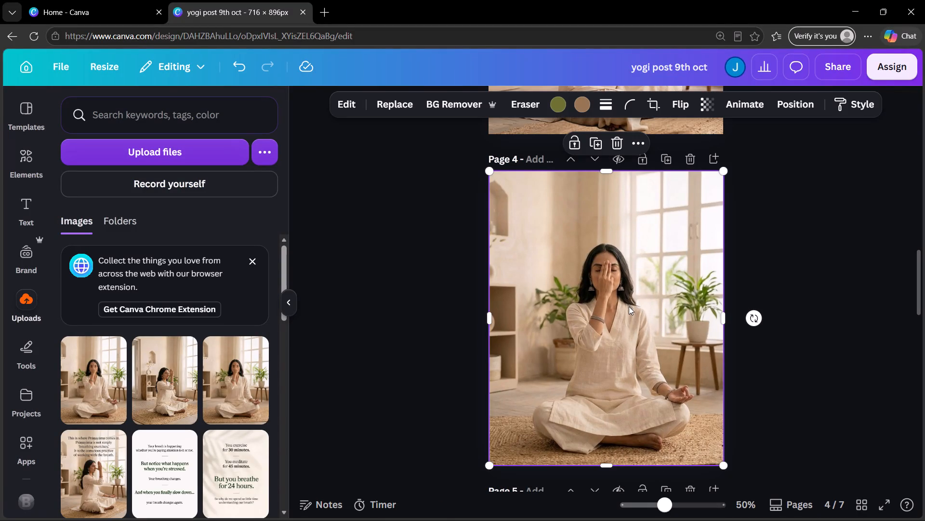
left_click_drag(629, 306, 629, 312)
left_click_drag(602, 179, 607, 174)
left_click(806, 224)
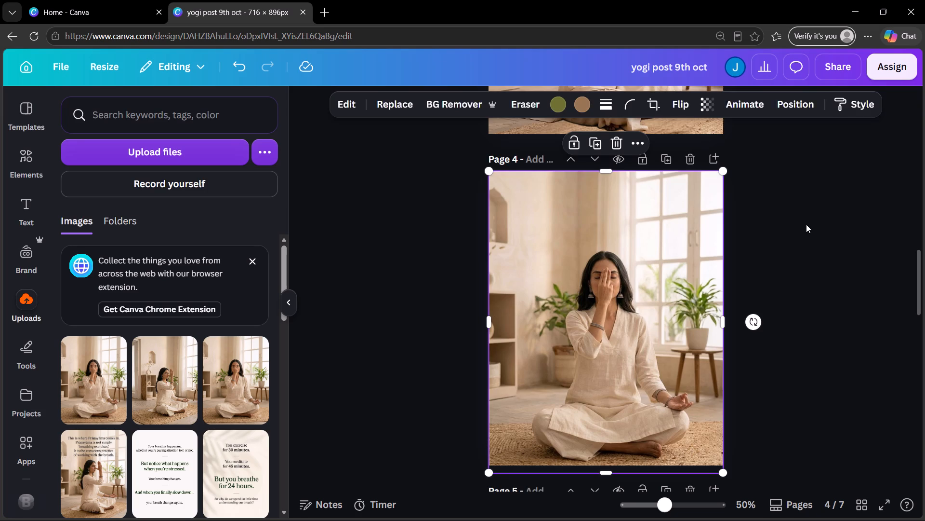
left_click(606, 296)
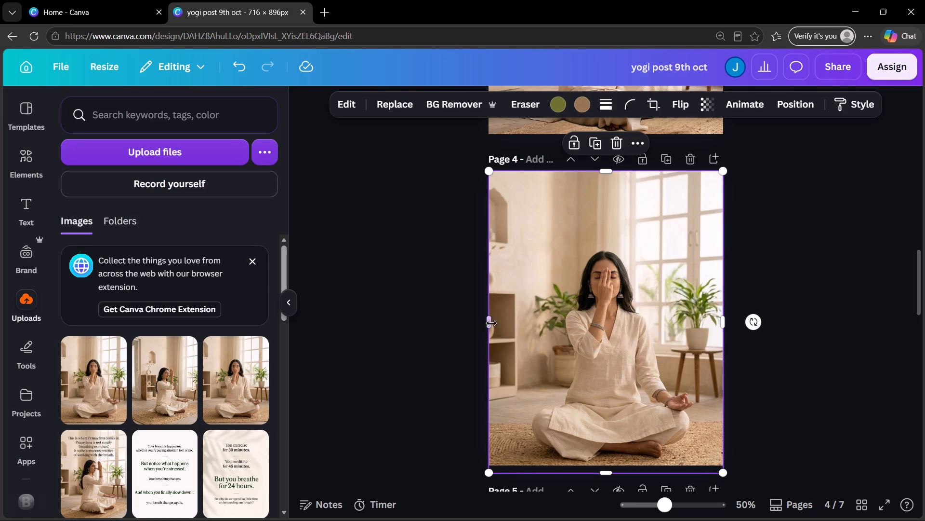
left_click_drag(491, 323, 485, 324)
left_click(733, 279)
Move the small square patch near the rug's lower right corner off page 5.
scroll(772, 236, "up", 3)
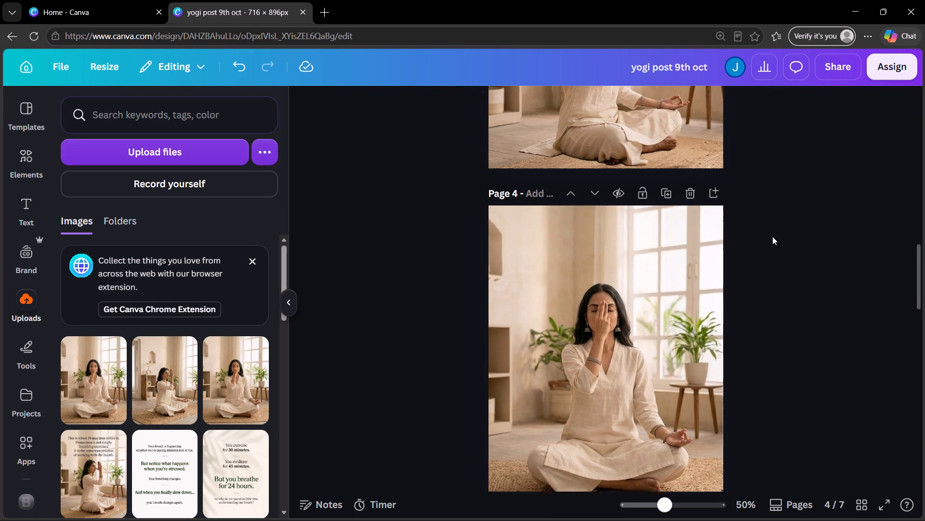
scroll(772, 236, "up", 1)
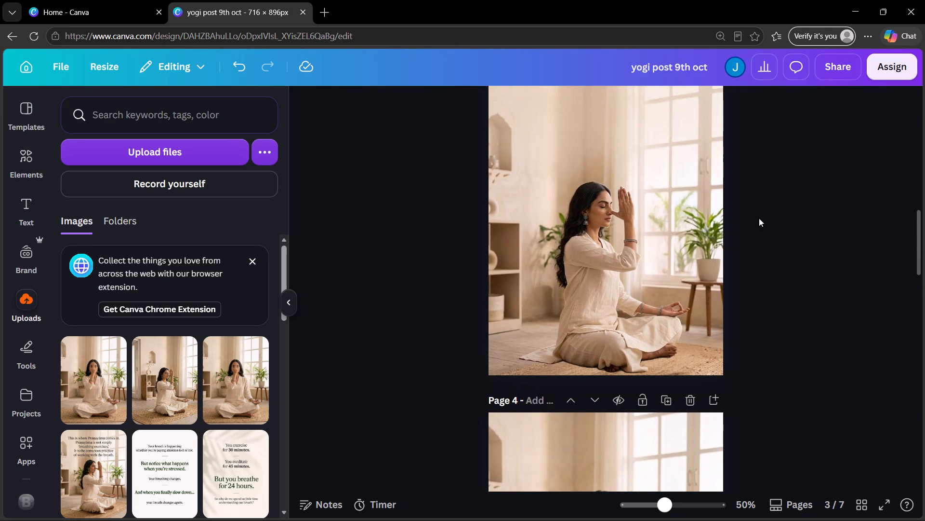
scroll(759, 218, "down", 10)
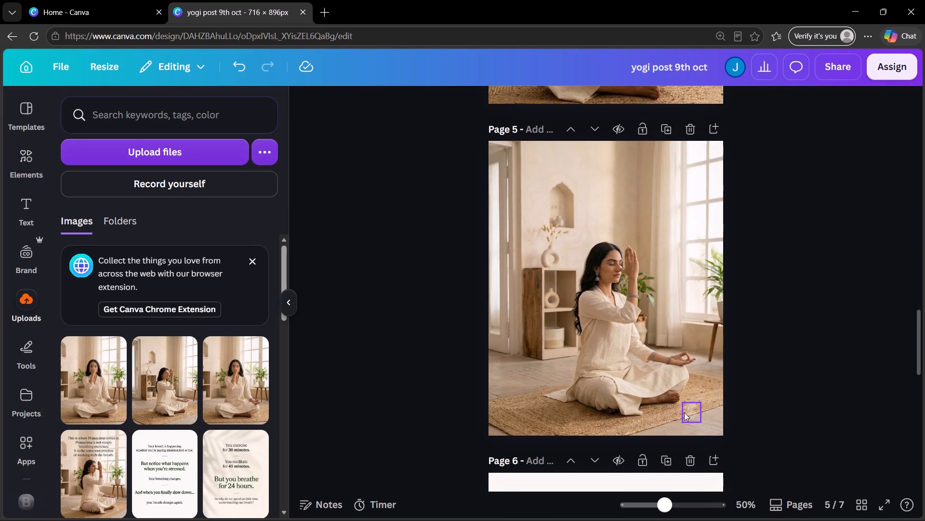
left_click_drag(684, 412, 794, 410)
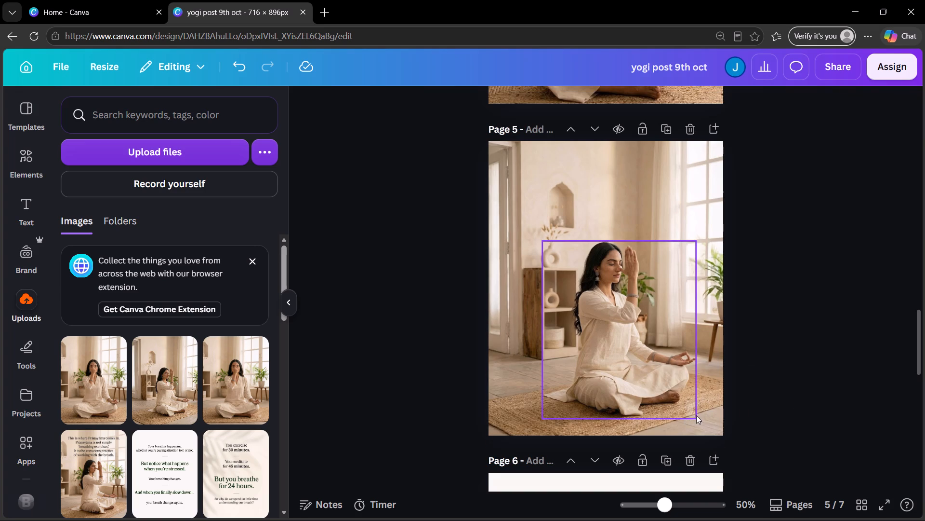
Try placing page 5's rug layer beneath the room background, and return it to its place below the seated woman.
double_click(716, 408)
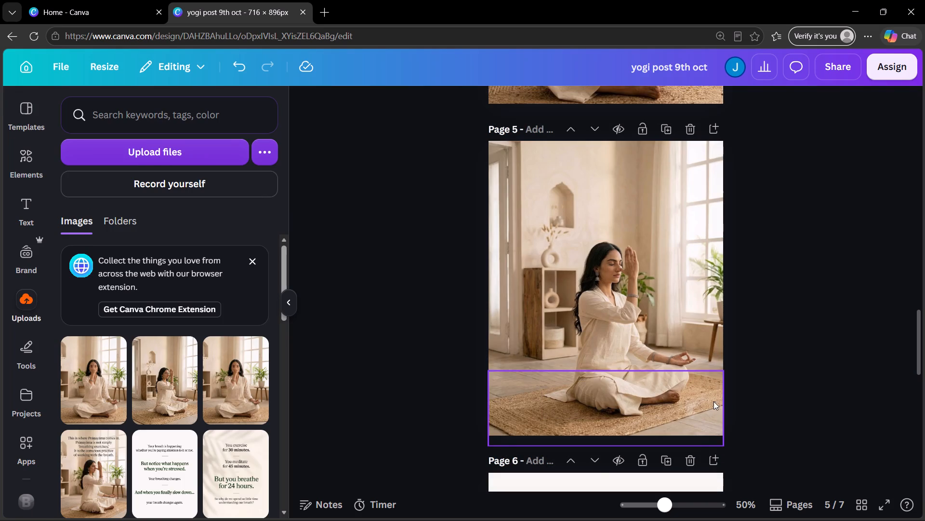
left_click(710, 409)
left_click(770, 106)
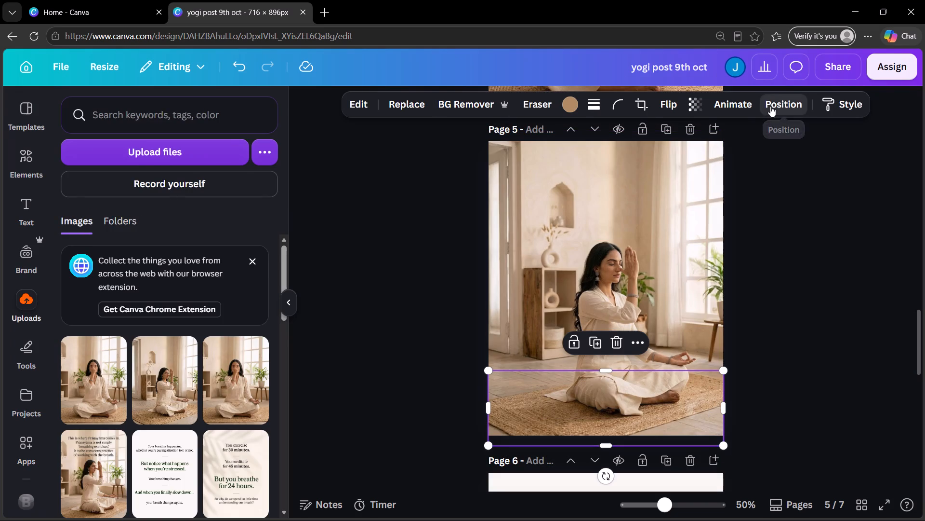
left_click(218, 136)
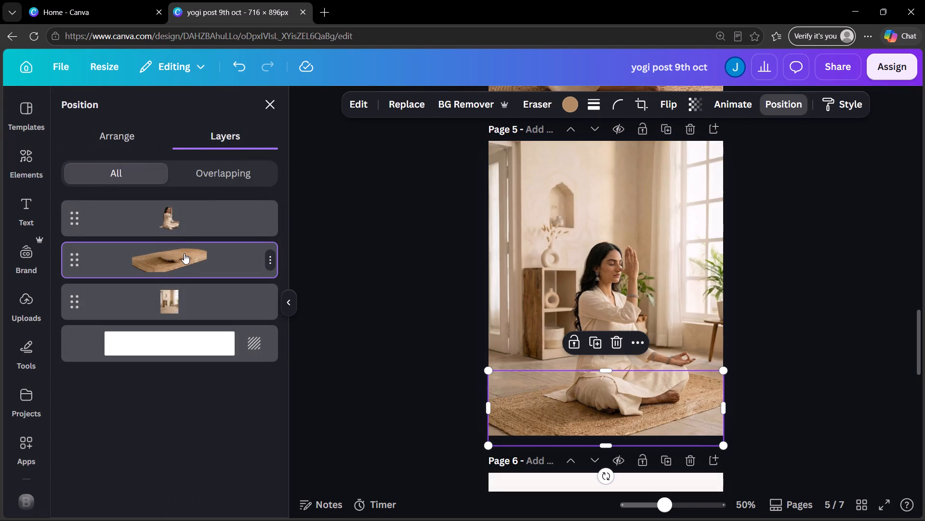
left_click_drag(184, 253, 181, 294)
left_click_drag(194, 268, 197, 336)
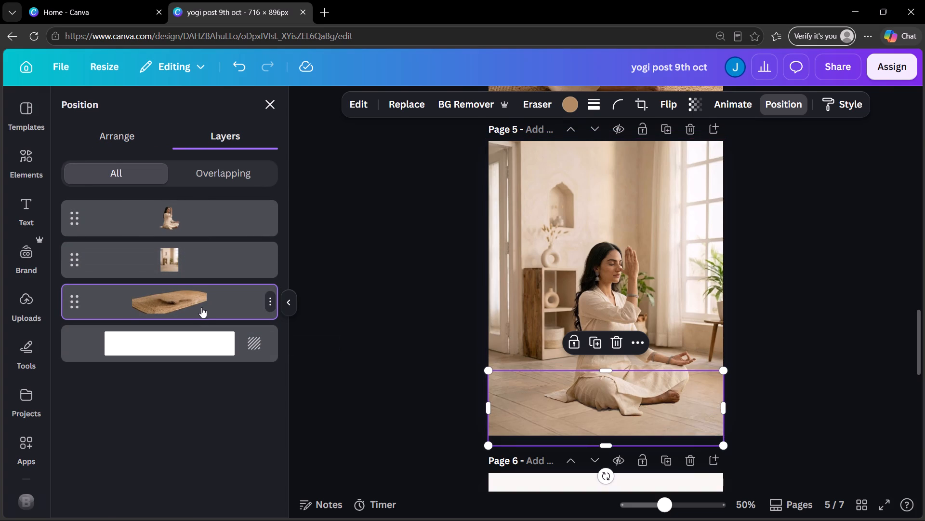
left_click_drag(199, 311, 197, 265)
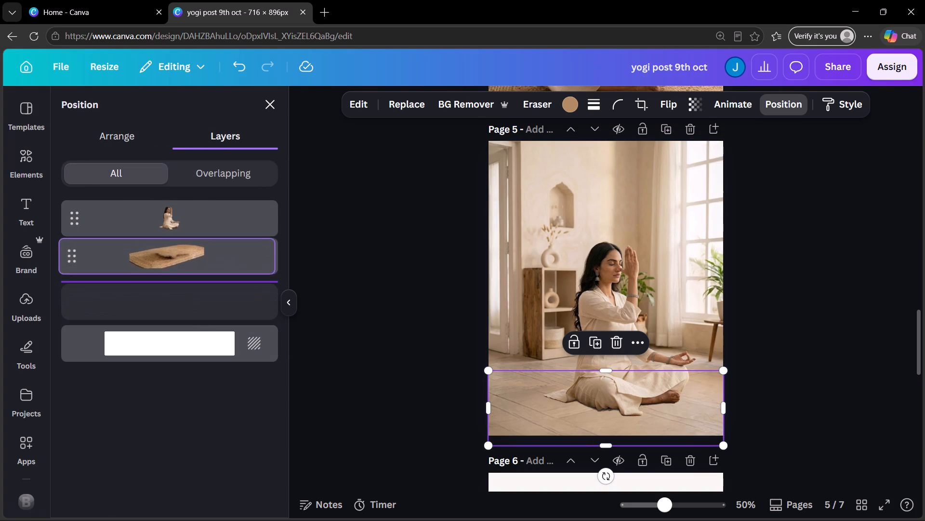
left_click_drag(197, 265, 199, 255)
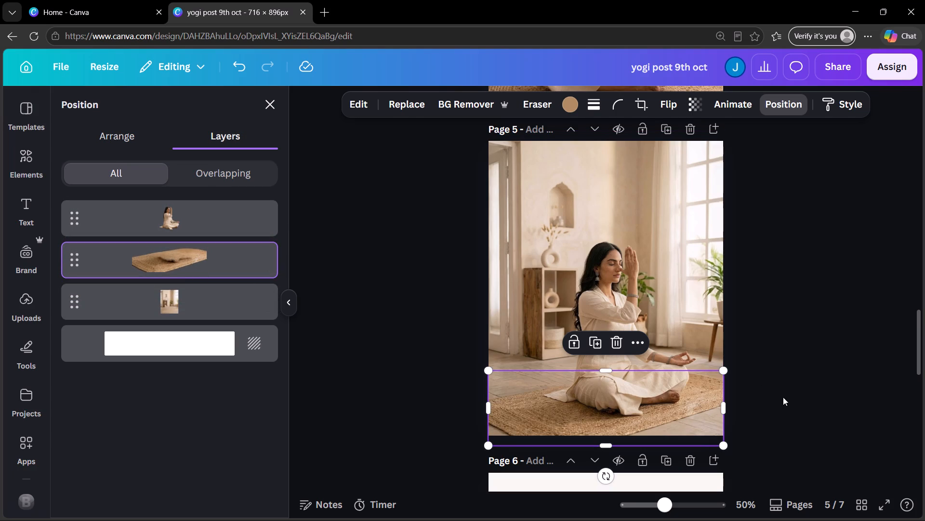
Examine page 5's seated woman and rug layers, checking the rug's lower right corner up close and at page scale.
left_click(634, 311)
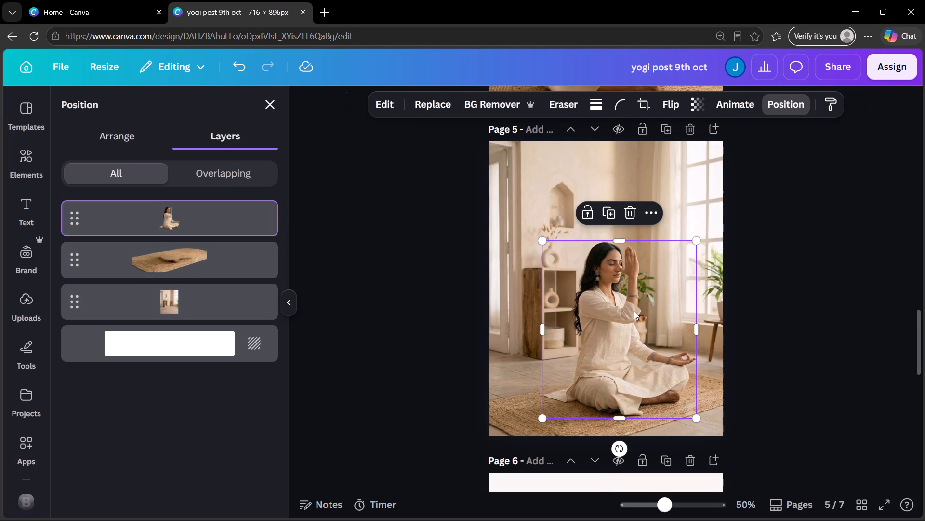
left_click(704, 413)
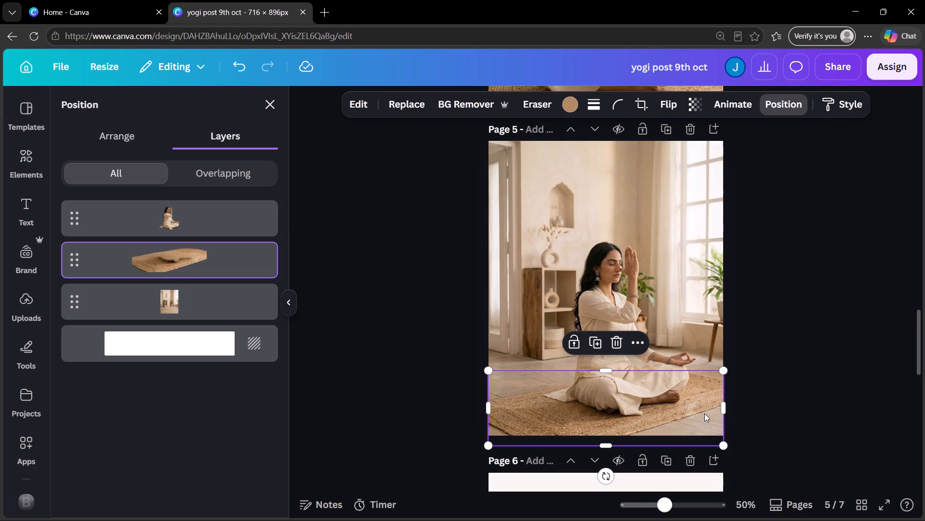
scroll(705, 412, "up", 5, "alt")
scroll(706, 412, "down", 4, "alt")
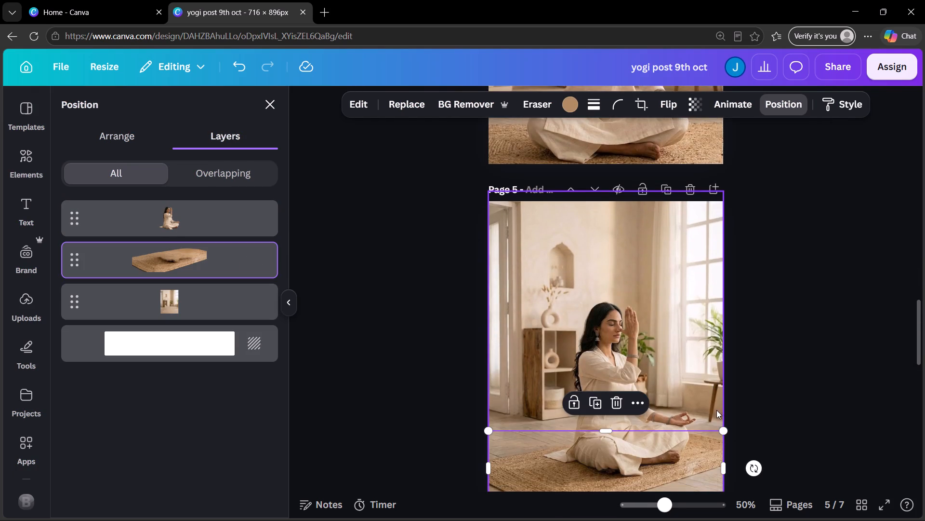
scroll(720, 400, "down", 2, "ctrl")
scroll(720, 395, "up", 3, "ctrl")
scroll(720, 395, "down", 2)
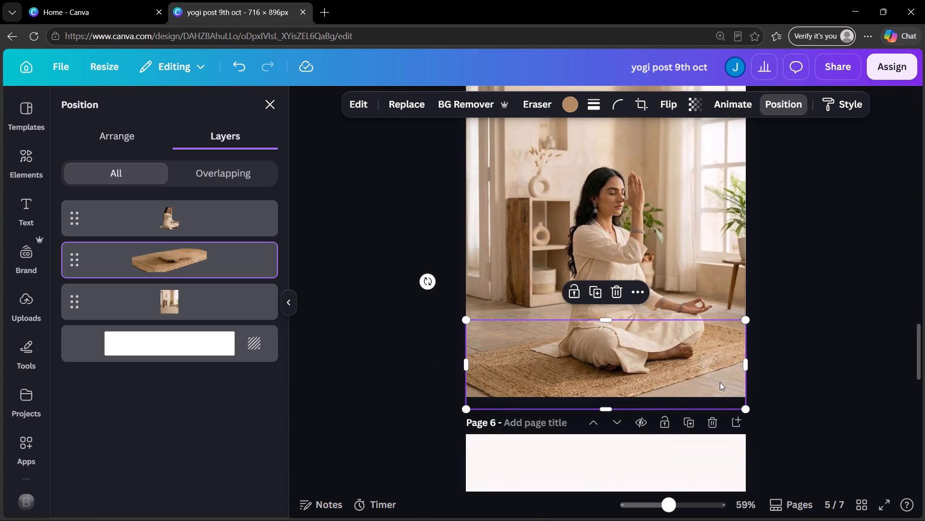
scroll(721, 373, "up", 5, "ctrl")
scroll(797, 381, "up", 2, "ctrl")
scroll(870, 379, "down", 1, "ctrl")
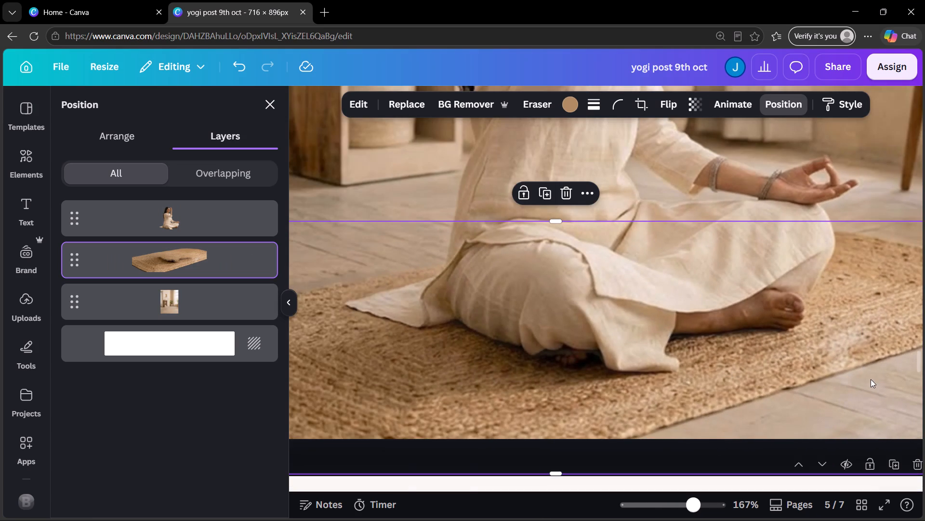
scroll(873, 381, "down", 1, "ctrl")
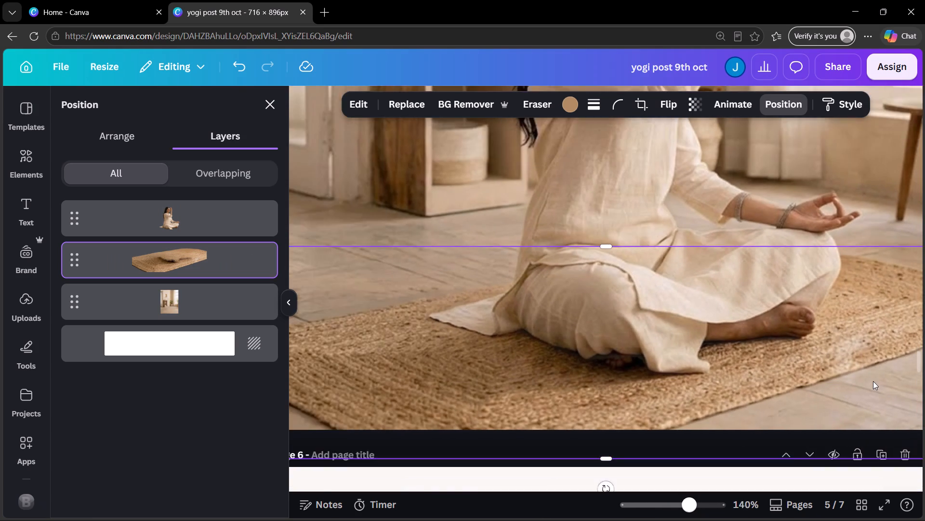
scroll(873, 381, "down", 1, "ctrl")
left_click(847, 382)
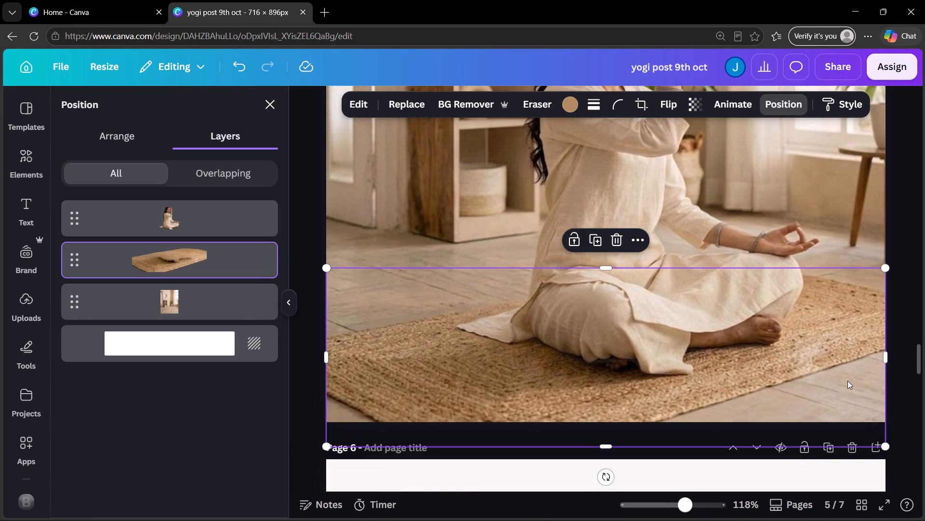
left_click(847, 381)
left_click(913, 370)
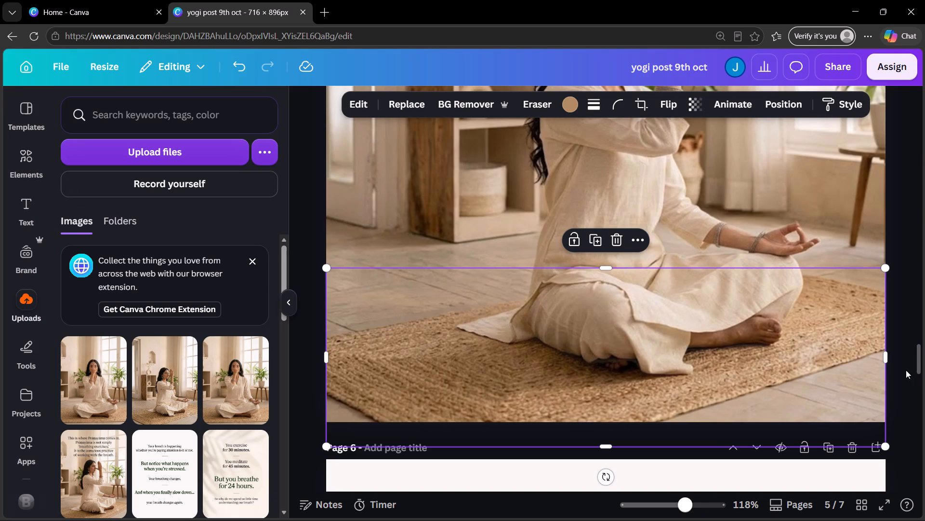
scroll(898, 369, "up", 1)
scroll(897, 367, "down", 3, "ctrl")
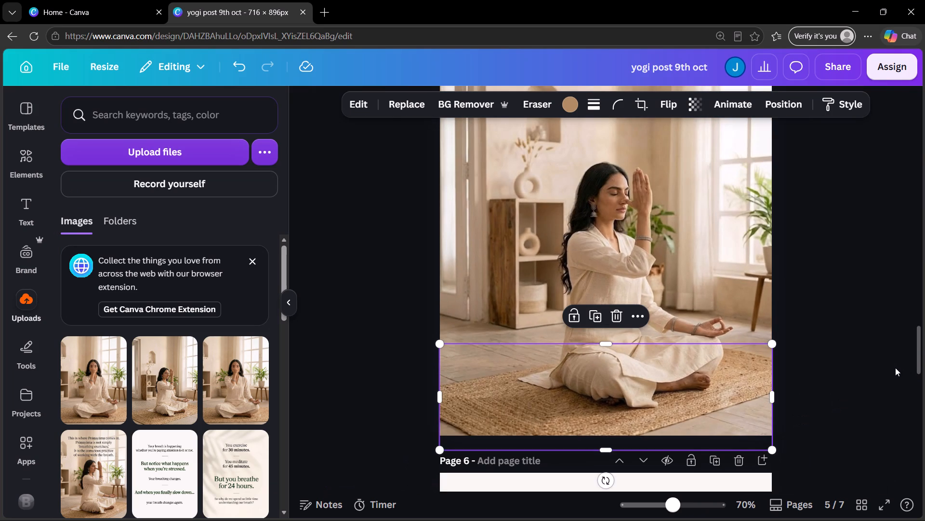
scroll(895, 357, "down", 2)
scroll(896, 355, "down", 2, "ctrl")
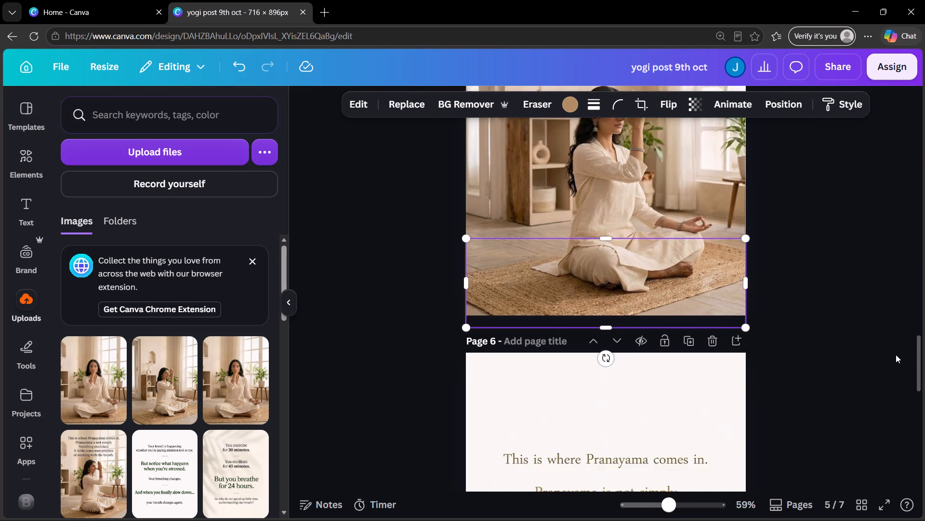
Examine page 5's seated woman and the rug's lower right area, both close up and at page scale.
scroll(871, 341, "up", 2)
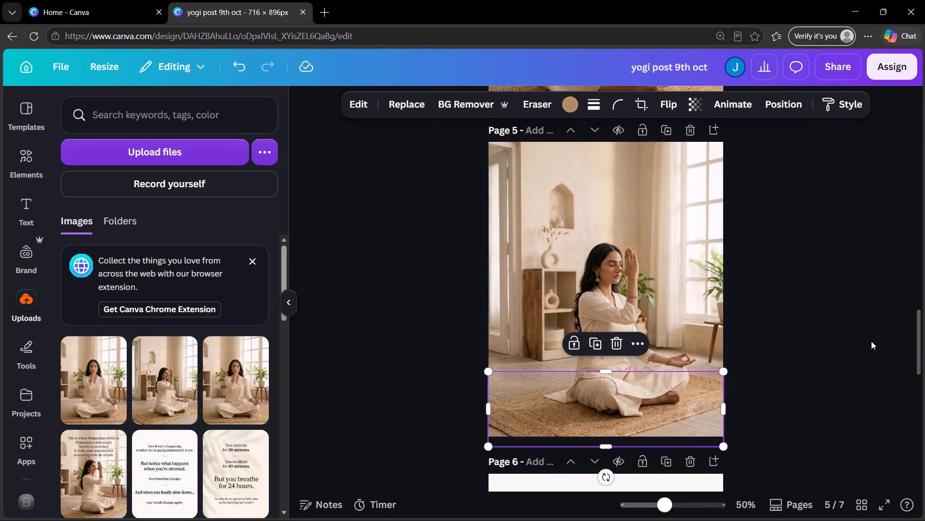
scroll(792, 345, "up", 5, "ctrl")
scroll(799, 343, "down", 2)
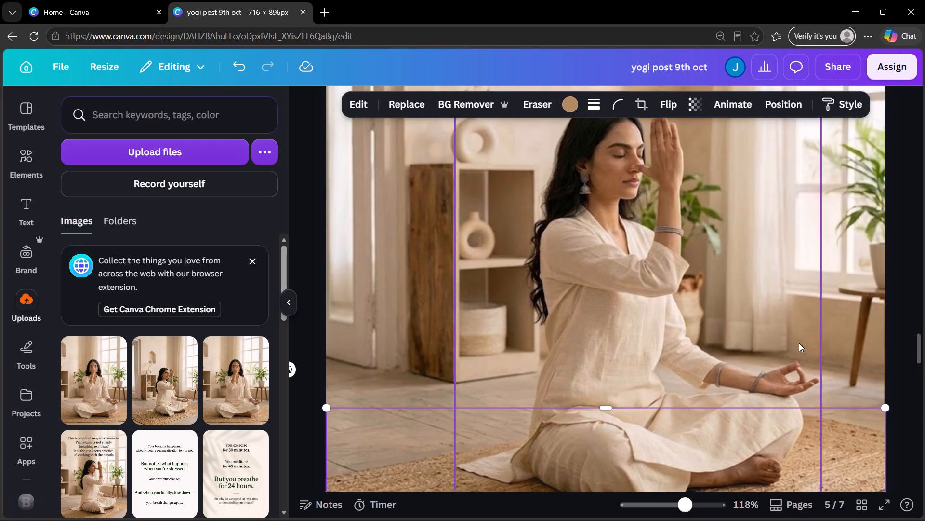
scroll(799, 343, "down", 1)
scroll(856, 348, "down", 2, "ctrl")
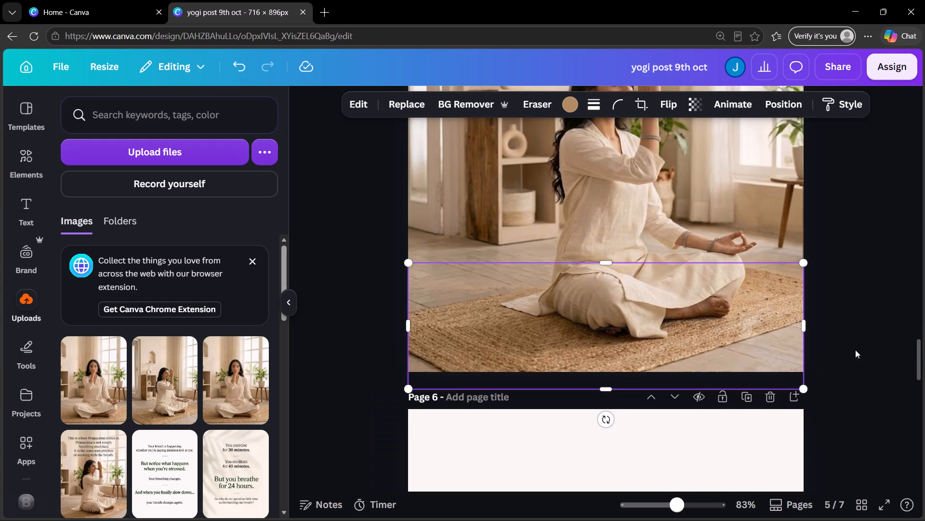
scroll(788, 363, "up", 10, "ctrl")
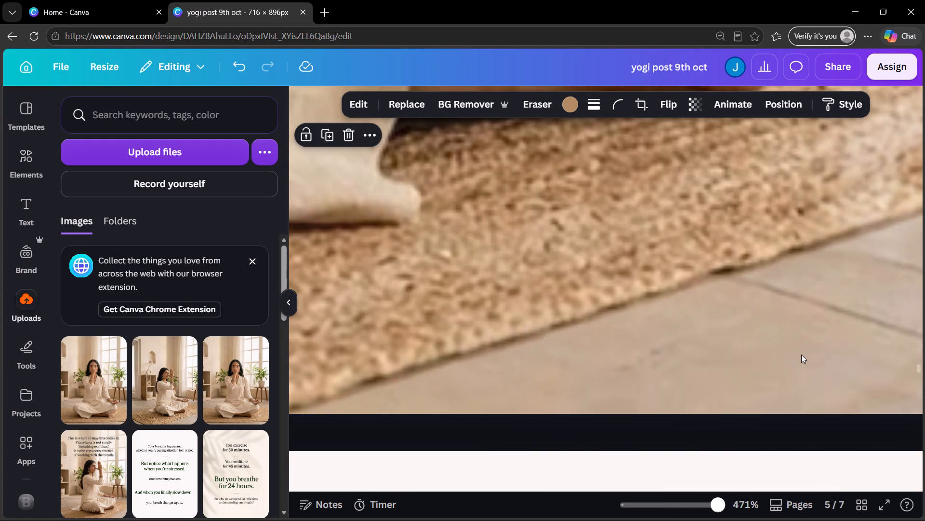
scroll(805, 352, "down", 2)
scroll(805, 352, "up", 4)
scroll(805, 352, "down", 2, "ctrl")
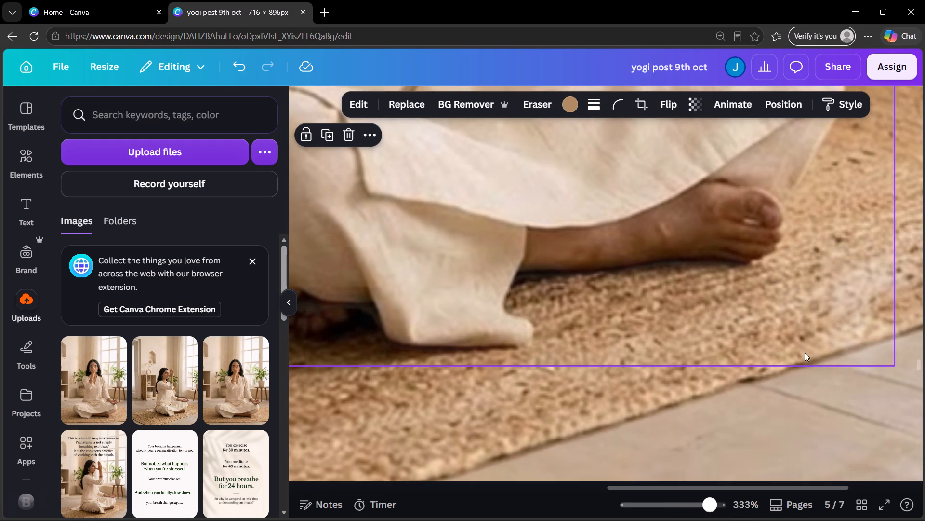
scroll(896, 368, "down", 1)
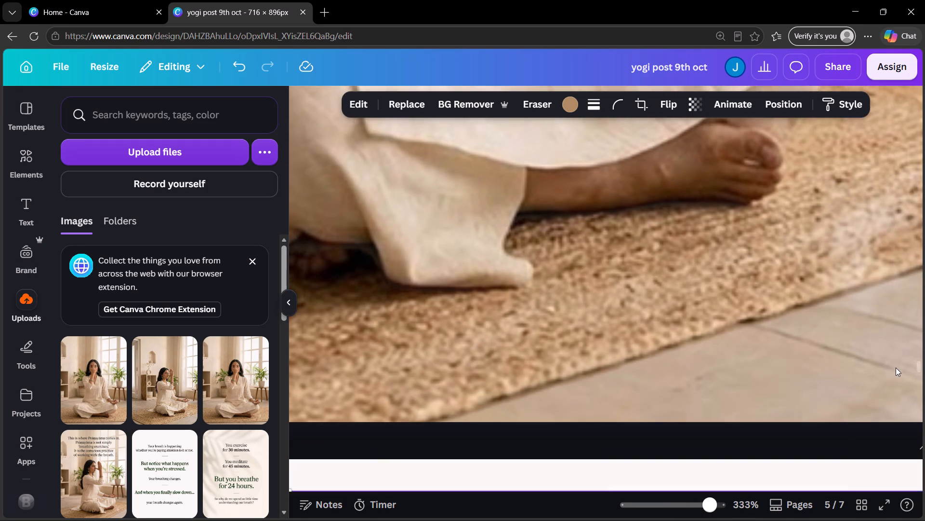
scroll(896, 368, "up", 3)
scroll(896, 368, "down", 5, "ctrl")
scroll(893, 369, "down", 1)
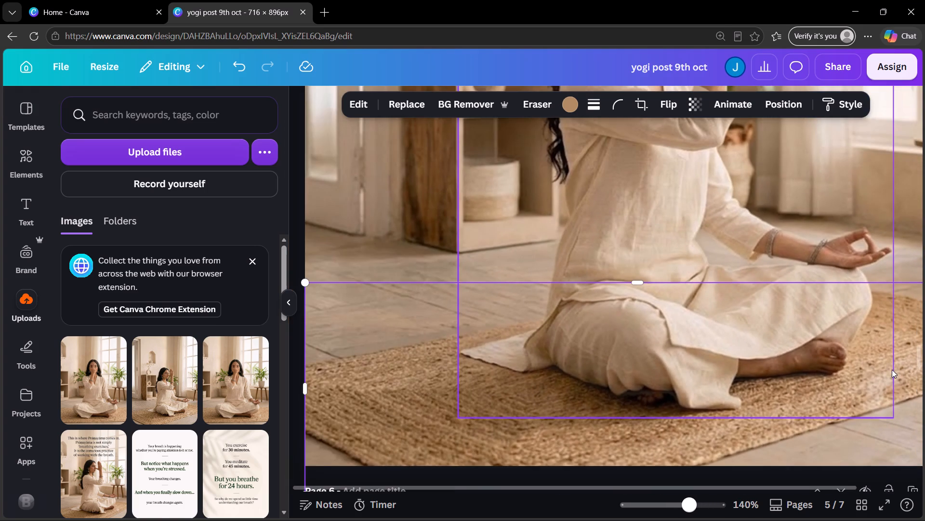
scroll(892, 370, "down", 1)
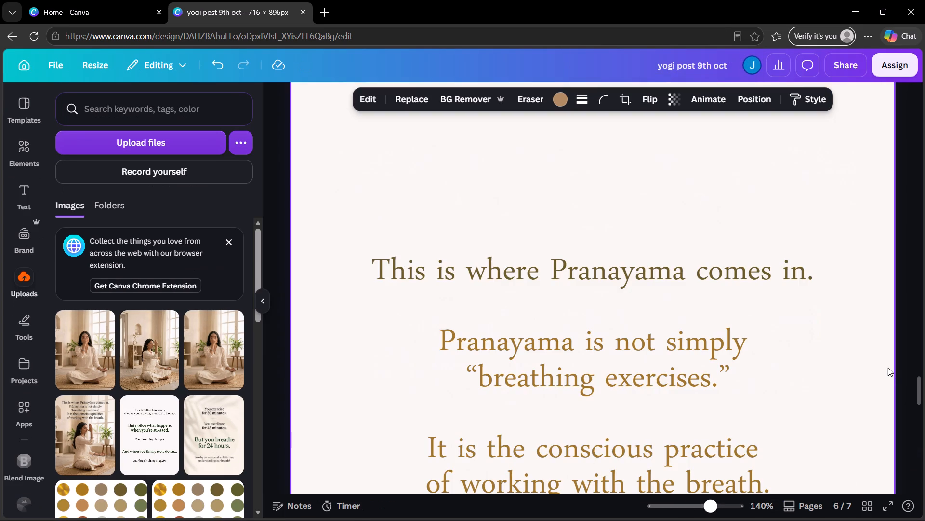
scroll(888, 368, "down", 1, "ctrl")
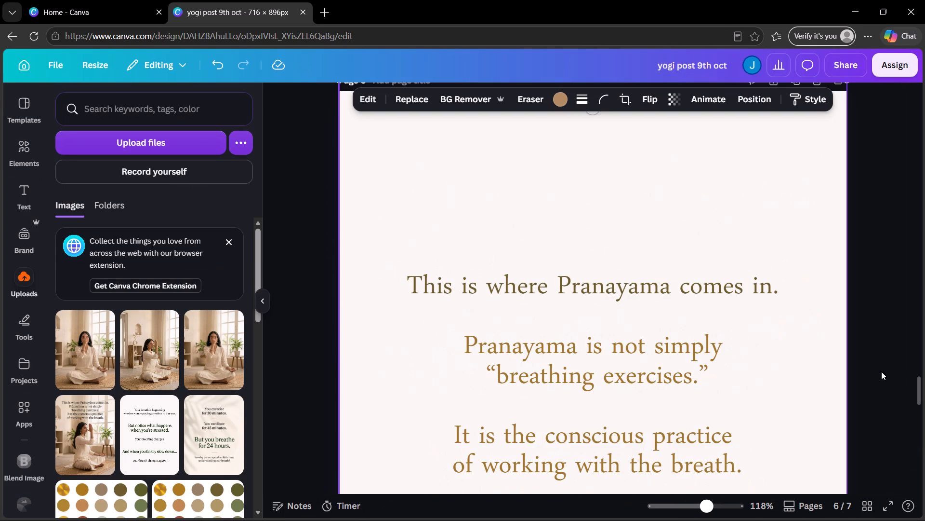
scroll(868, 360, "down", 2, "ctrl")
scroll(819, 358, "up", 3)
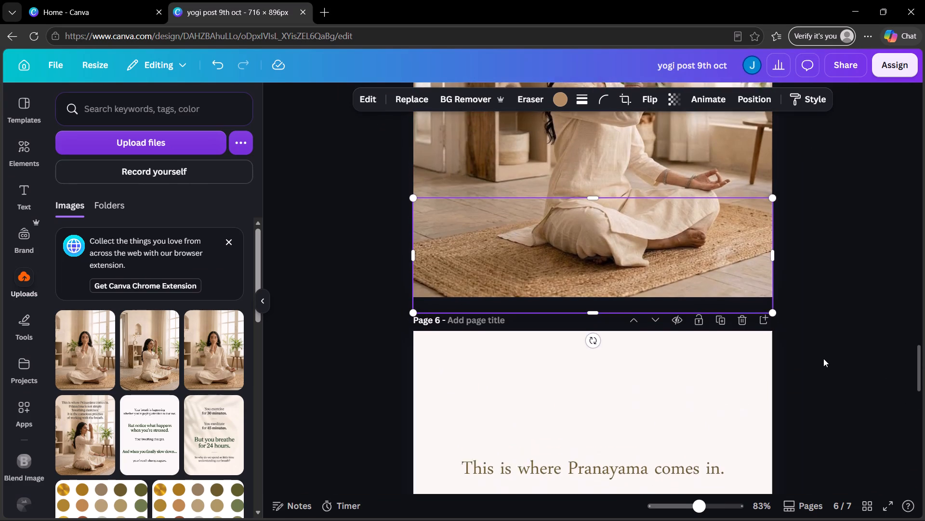
scroll(814, 349, "up", 1)
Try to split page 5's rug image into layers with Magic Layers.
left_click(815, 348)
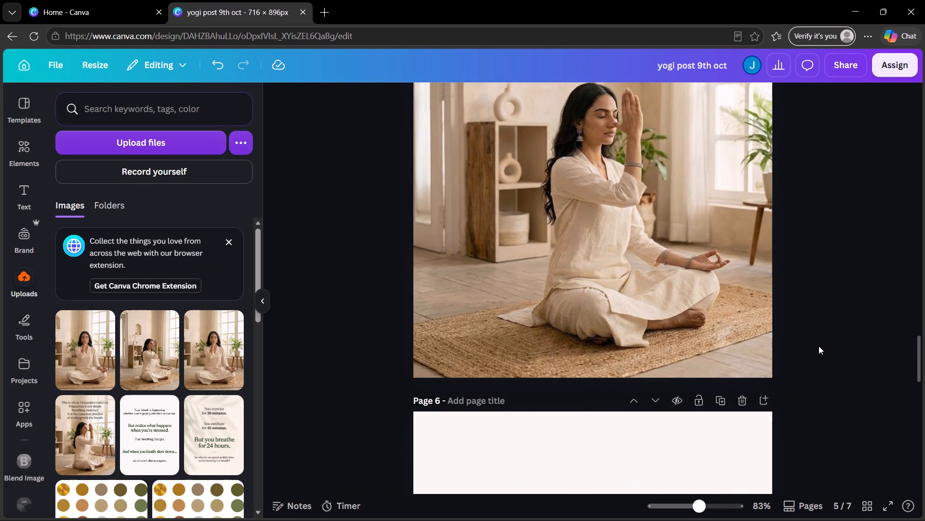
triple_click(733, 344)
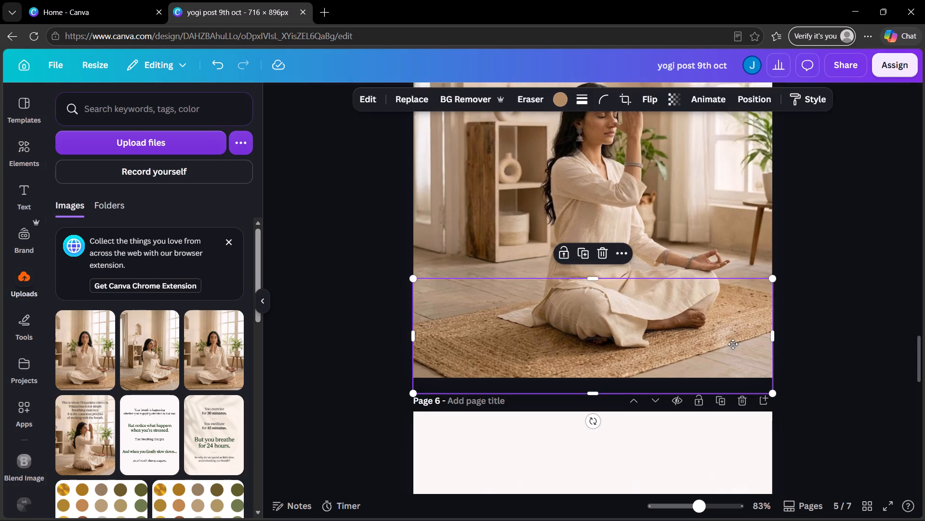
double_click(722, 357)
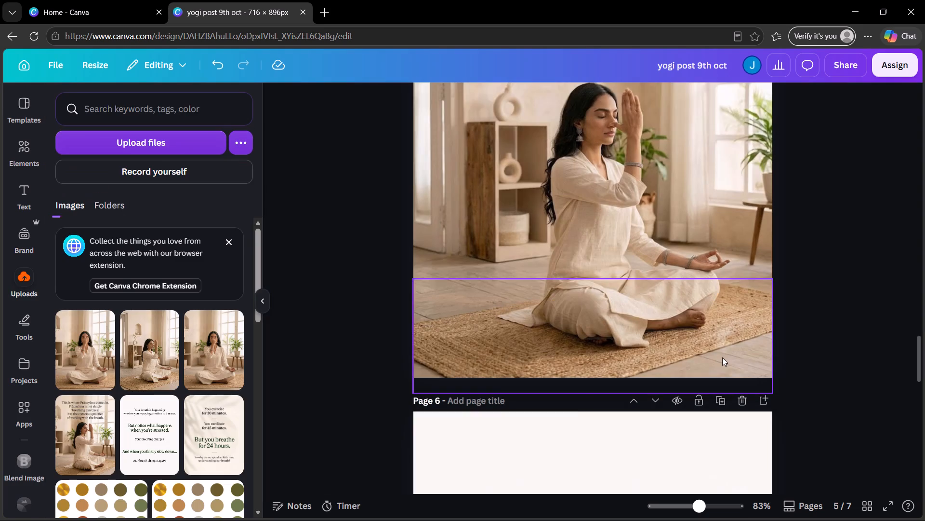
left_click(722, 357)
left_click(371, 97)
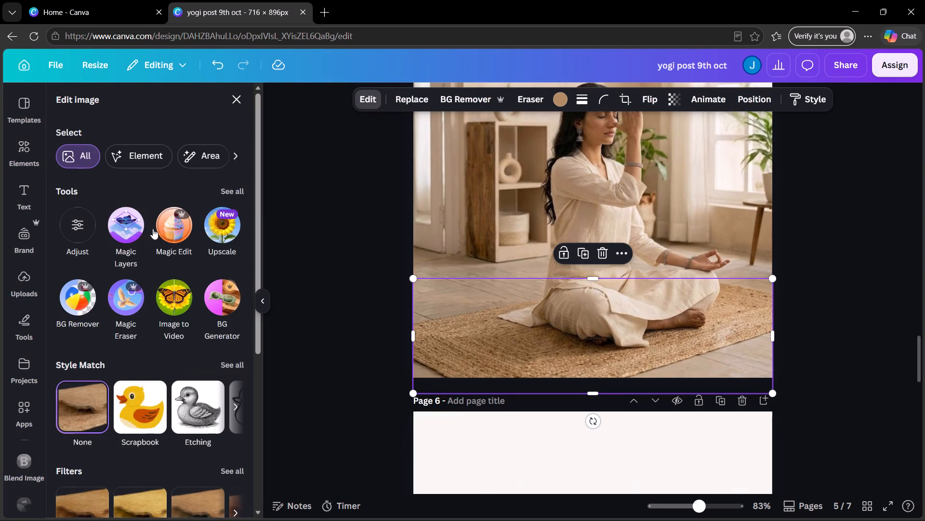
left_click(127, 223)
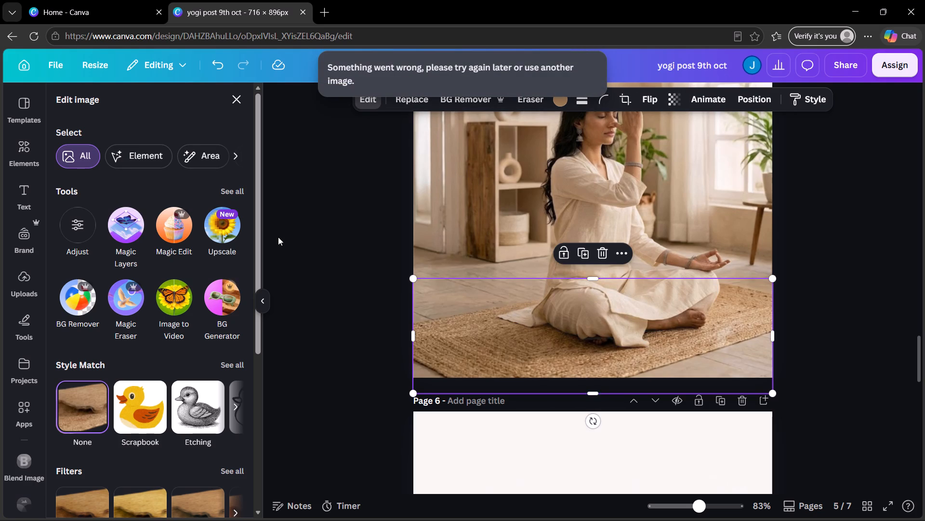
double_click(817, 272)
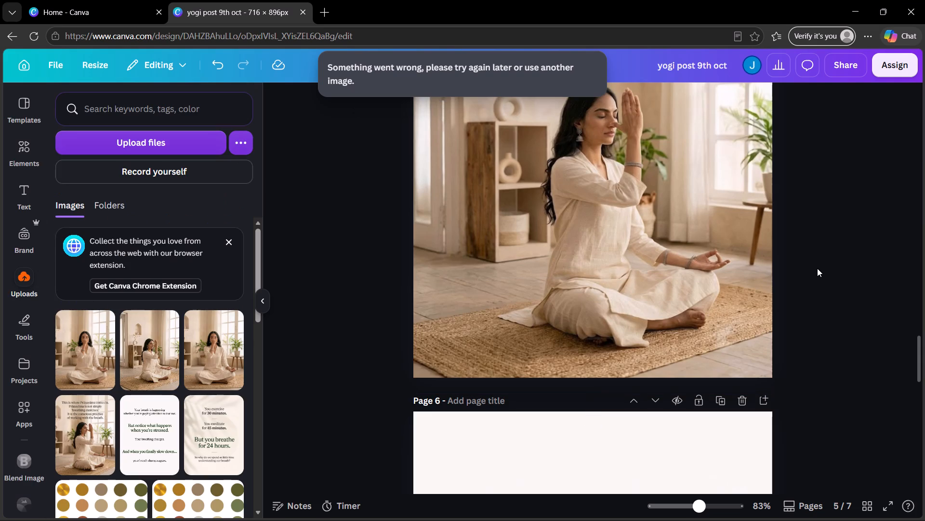
Check how page 4's meditation image fits the page edges.
scroll(789, 313, "up", 3)
scroll(685, 320, "up", 4)
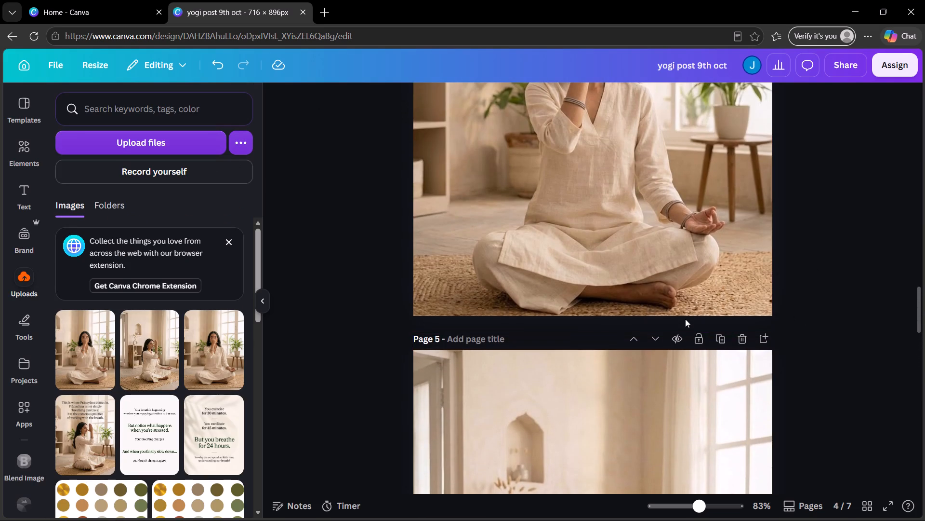
scroll(686, 319, "up", 2)
scroll(687, 319, "down", 2, "ctrl")
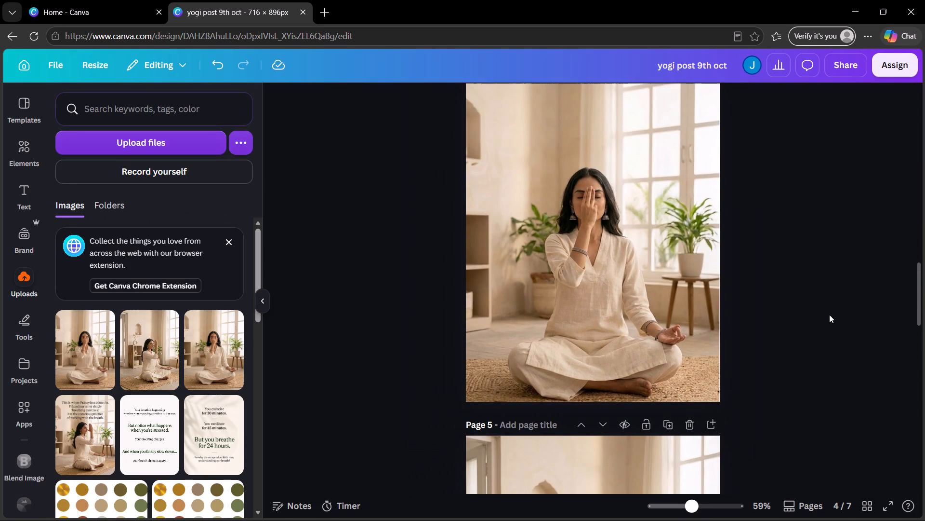
left_click(701, 293)
left_click(721, 248)
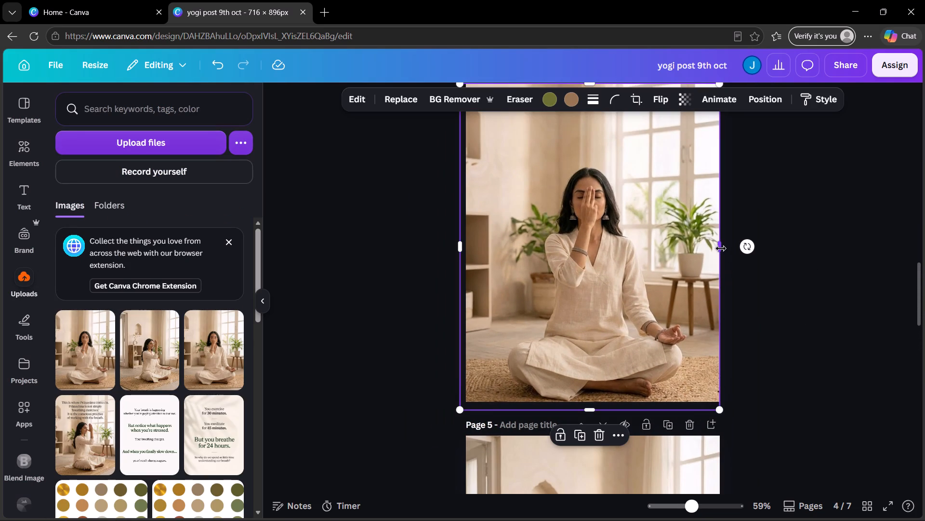
left_click(737, 302)
Move the seated woman on page 3 slightly to the right over the room background.
scroll(736, 302, "up", 4)
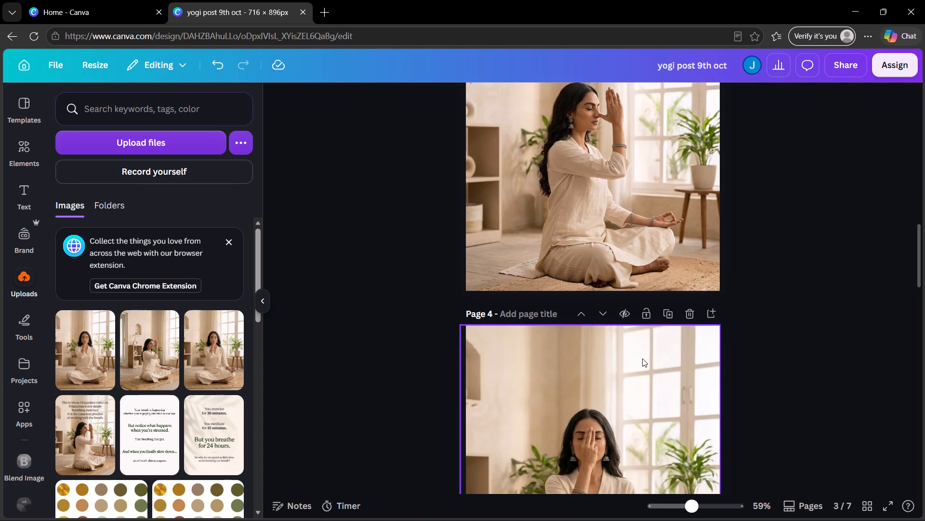
scroll(641, 359, "up", 2)
left_click_drag(583, 364, 595, 362)
left_click(754, 360)
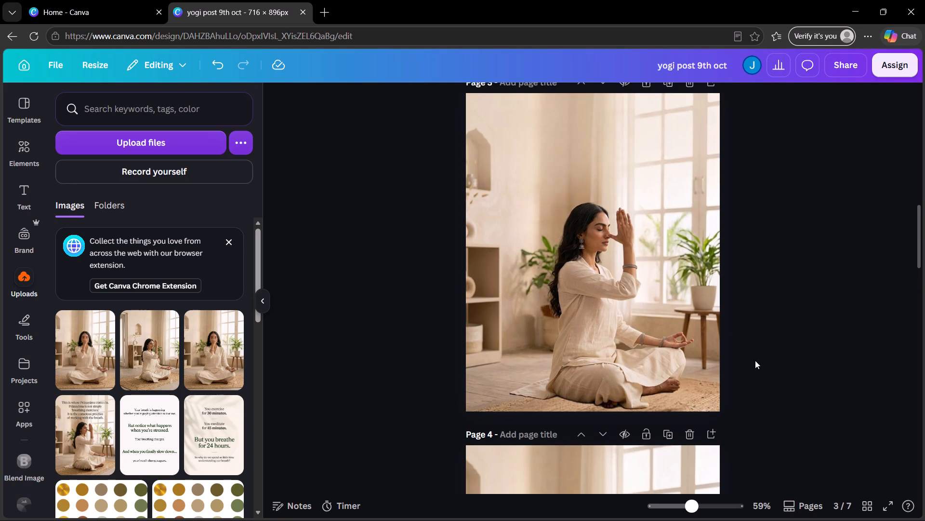
Reposition page 3's room background slightly left and down behind the seated woman, keeping the whole page covered.
scroll(755, 360, "up", 1)
scroll(755, 360, "down", 3)
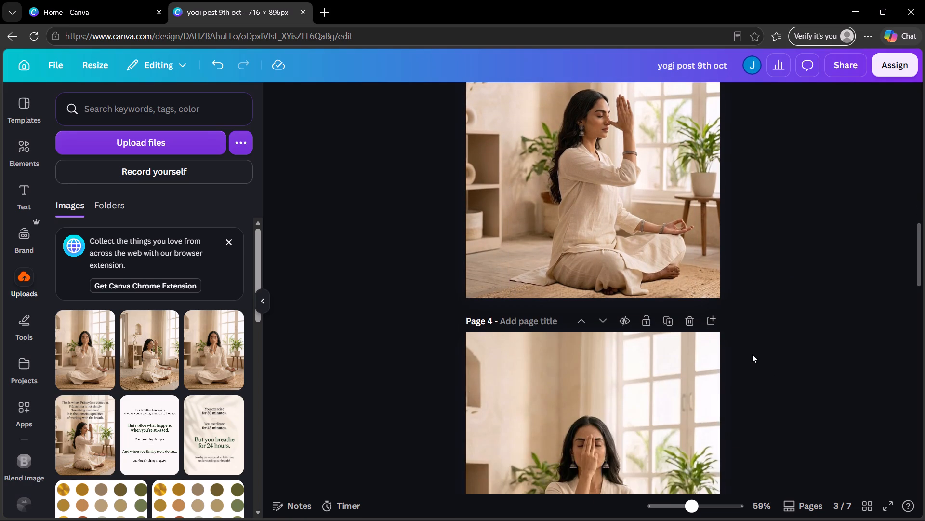
scroll(752, 353, "up", 1)
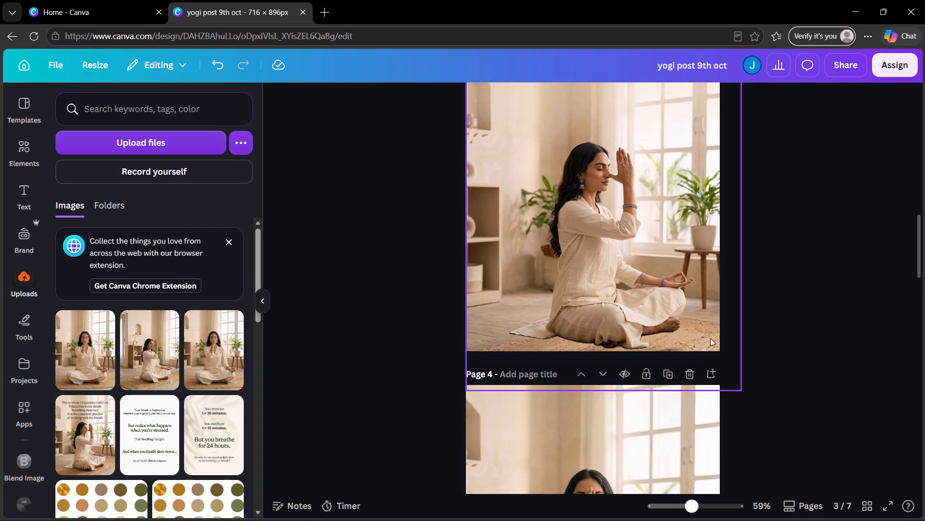
left_click_drag(714, 335, 709, 330)
double_click(709, 330)
left_click_drag(710, 330, 706, 326)
left_click(751, 321)
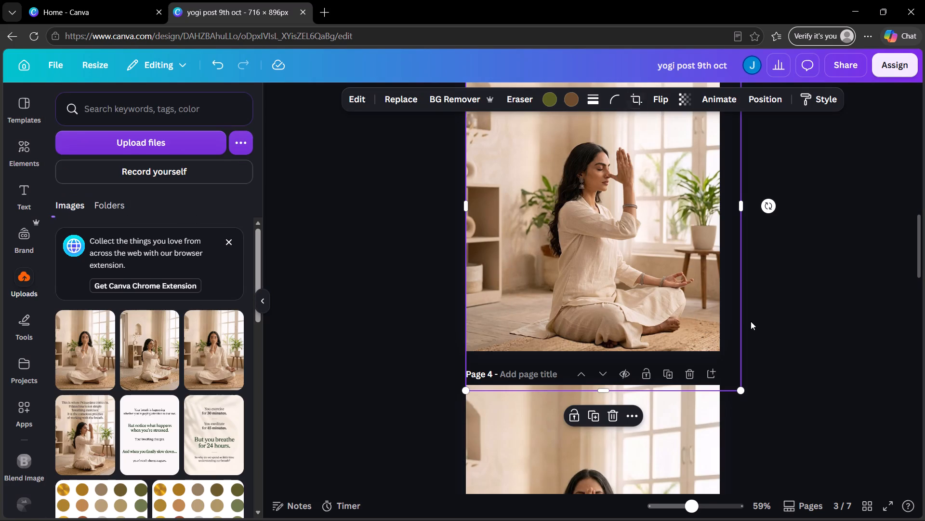
left_click_drag(712, 325, 700, 315)
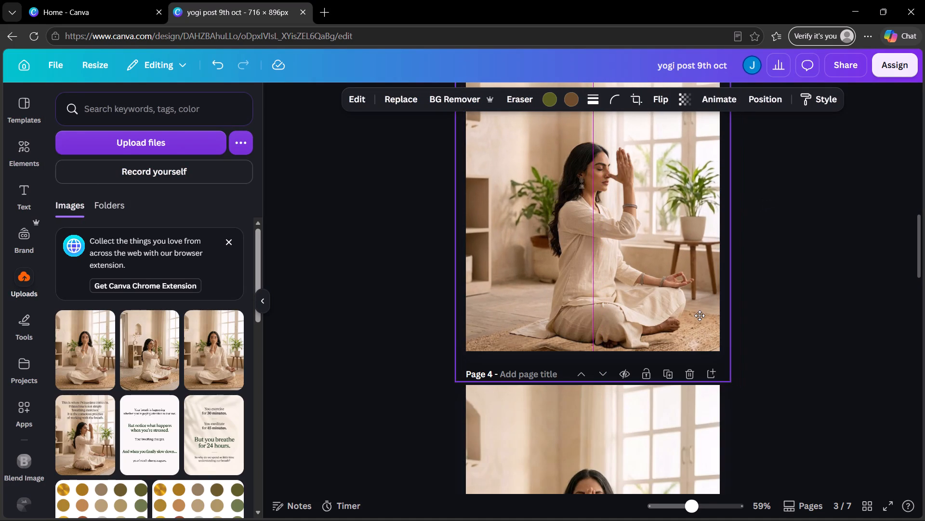
left_click_drag(700, 315, 700, 302)
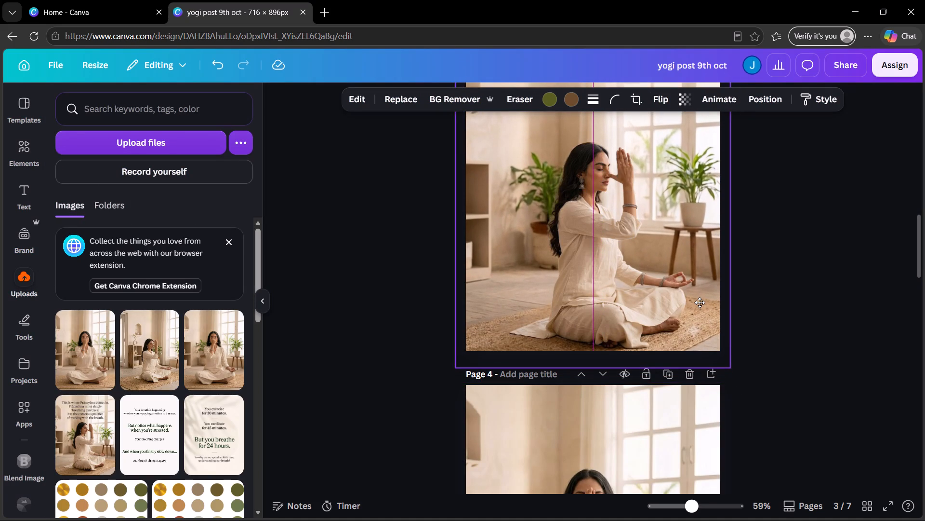
left_click_drag(700, 302, 705, 329)
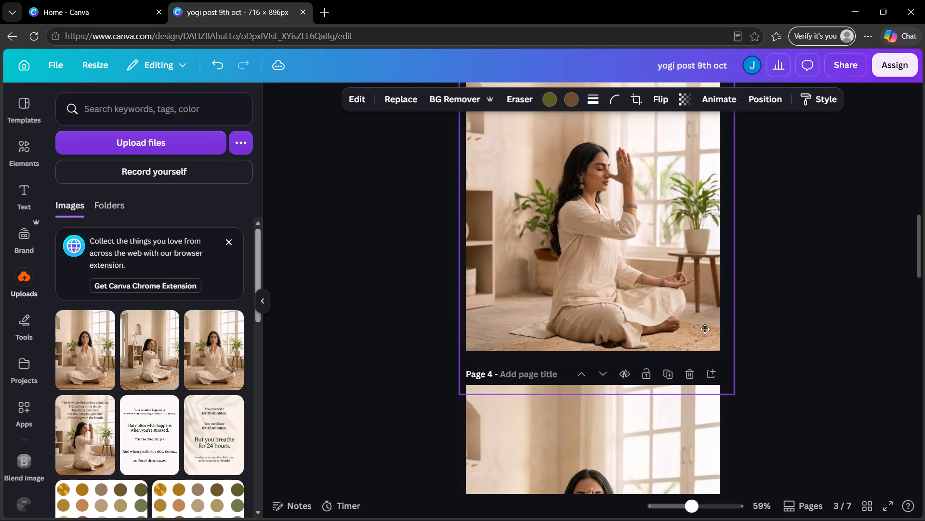
left_click_drag(705, 329, 700, 321)
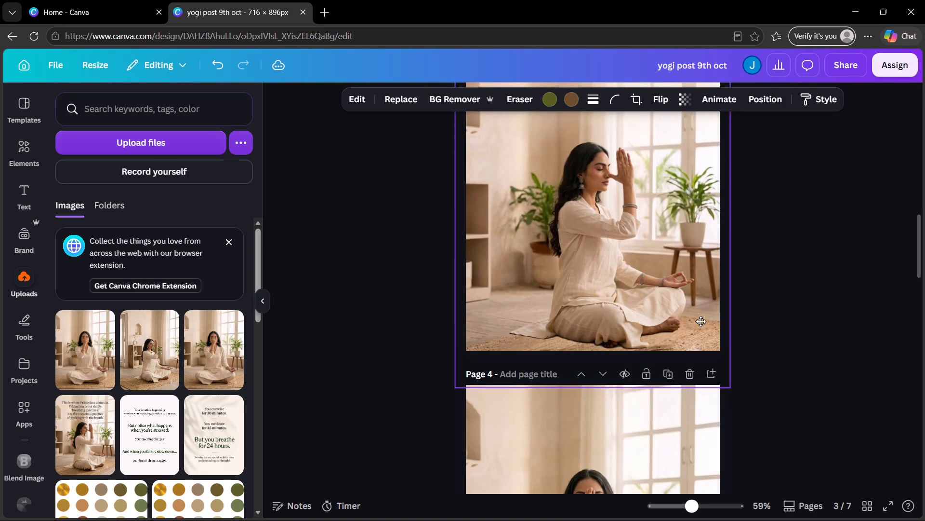
left_click_drag(700, 321, 700, 322)
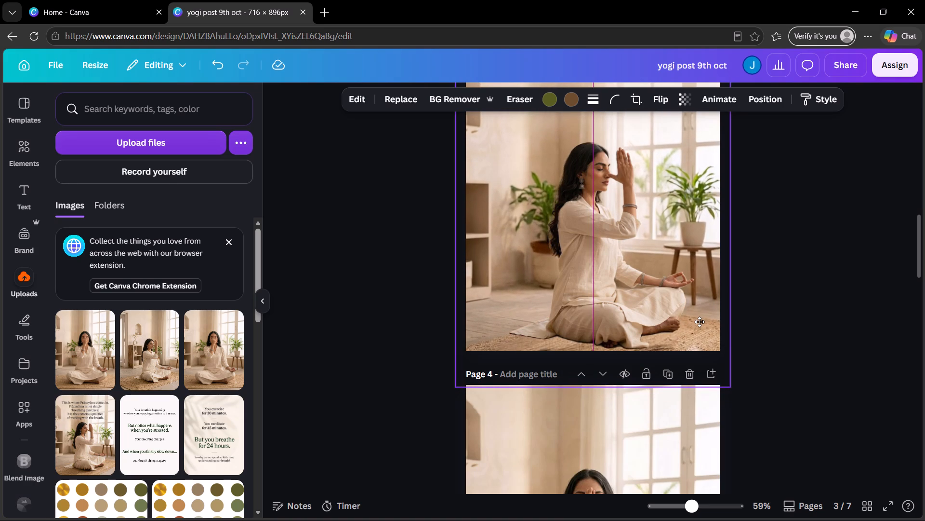
left_click_drag(700, 322, 700, 351)
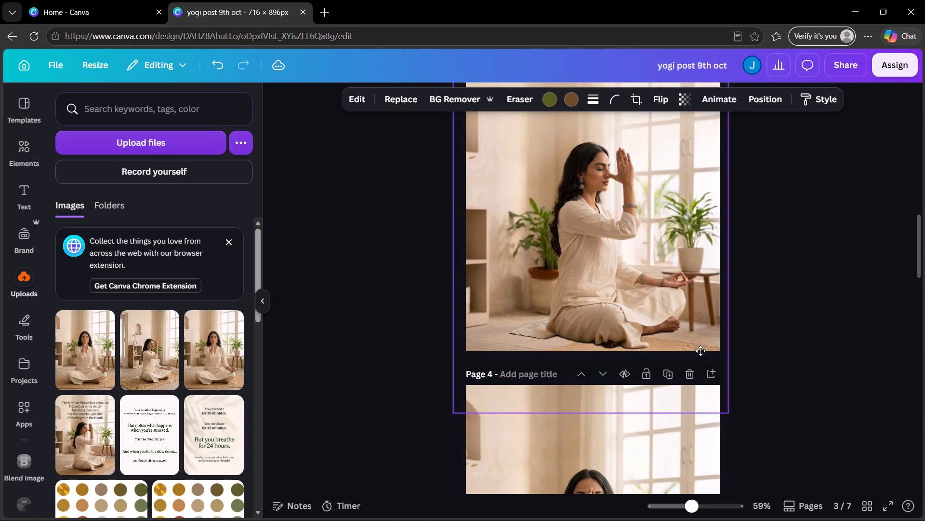
left_click_drag(700, 351, 699, 322)
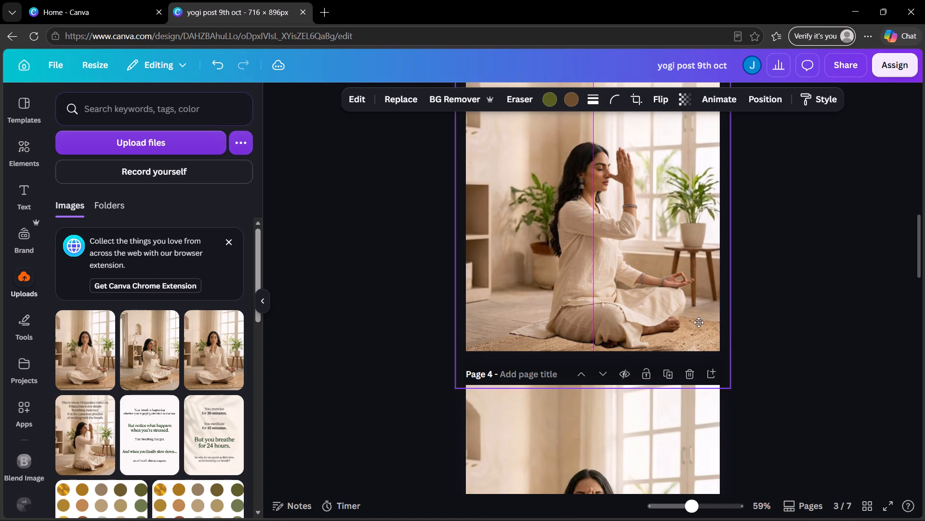
left_click_drag(699, 322, 696, 329)
left_click(782, 325)
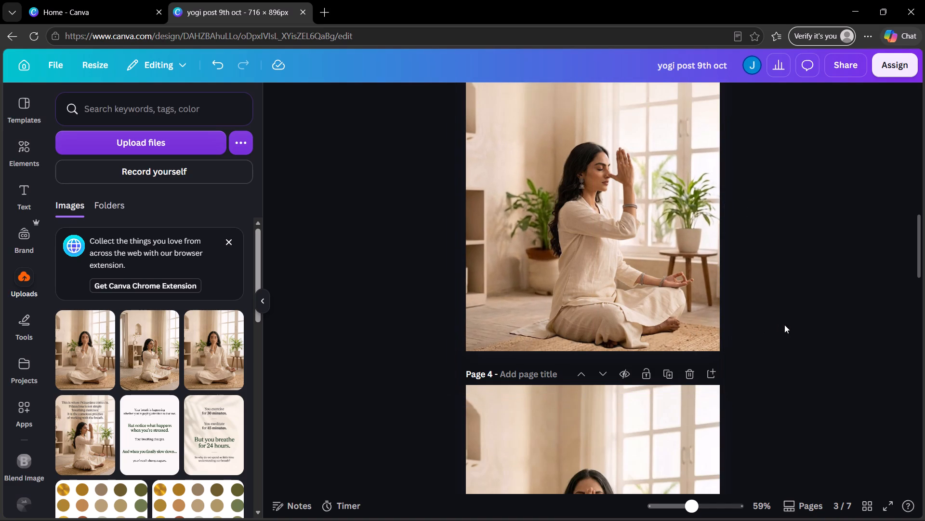
Nudge the seated woman on page 3 slightly downward on the rug.
scroll(779, 326, "up", 3)
scroll(778, 326, "down", 1)
left_click(636, 376)
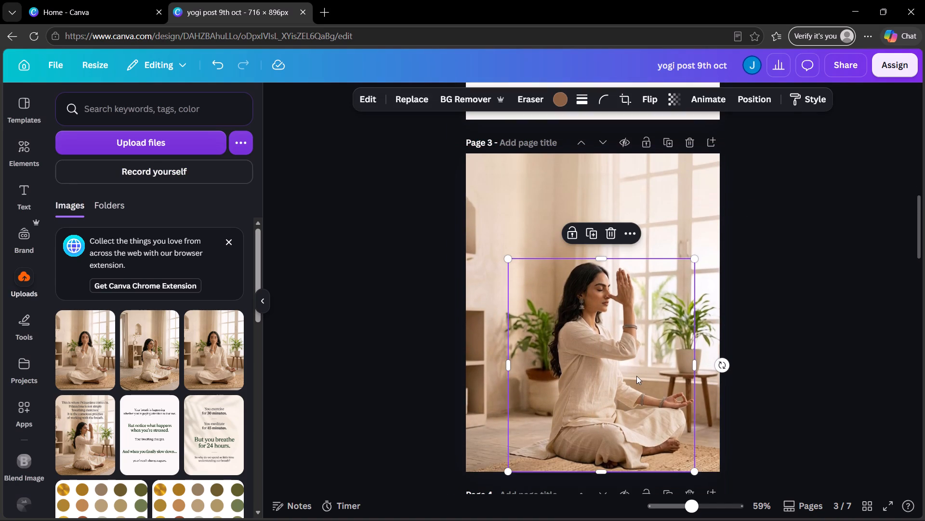
key("Down")
key("Down")
key("Down")
key("Down")
key("Down")
key("Down")
key("Down")
key("Down")
key("Down")
key("Down")
key("Down")
key("Down")
key("Down")
key("Down")
key("Down")
key("Down")
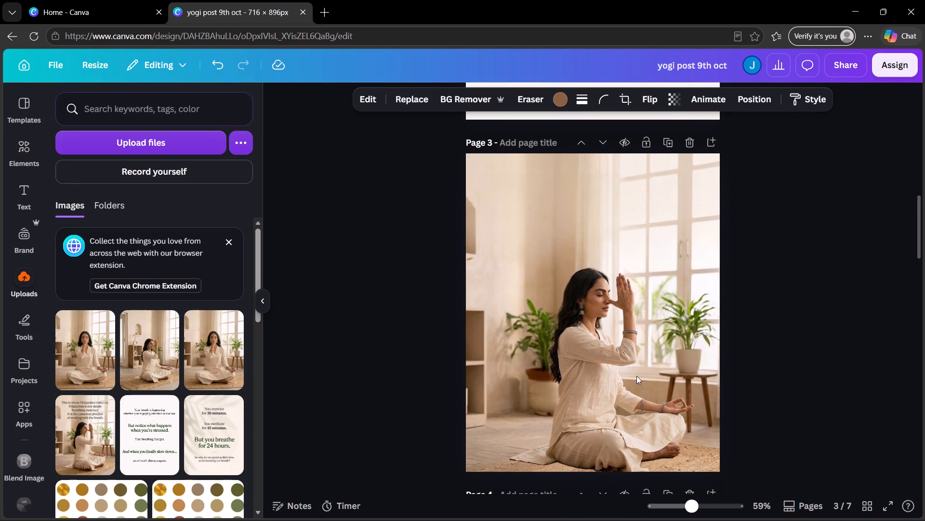
Nudge the seated woman on page 3 slightly upward over the room background.
key("Up")
left_click(806, 294)
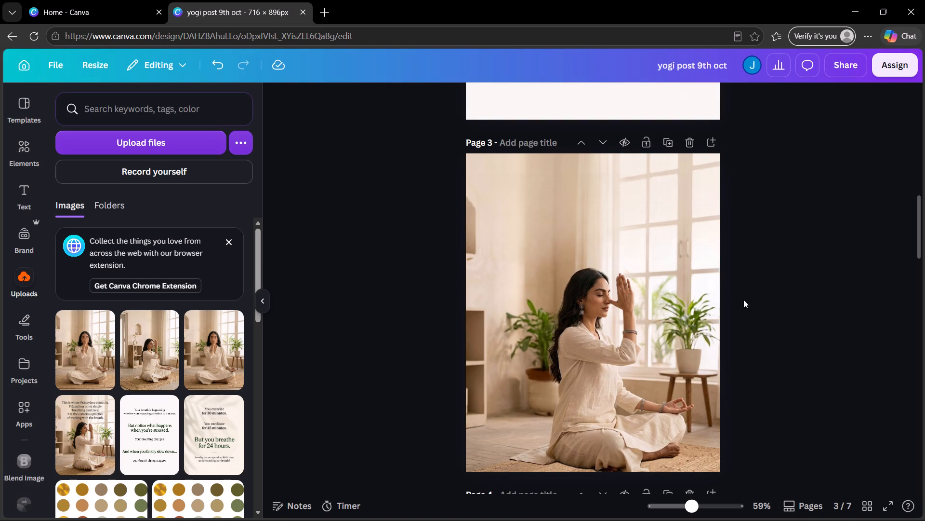
Delete page 5, the one with the side-facing meditation image in front of the wooden shelf.
scroll(659, 216, "up", 6)
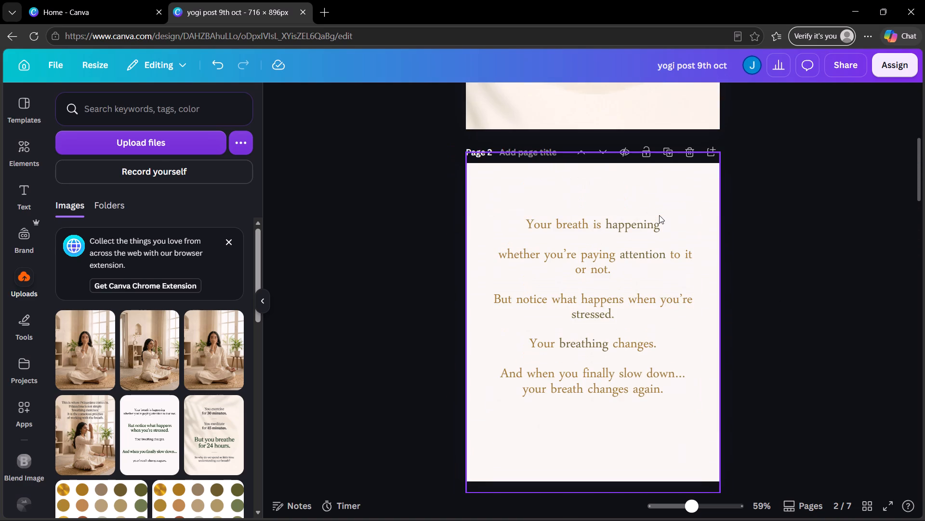
scroll(659, 215, "up", 5)
scroll(643, 213, "down", 12)
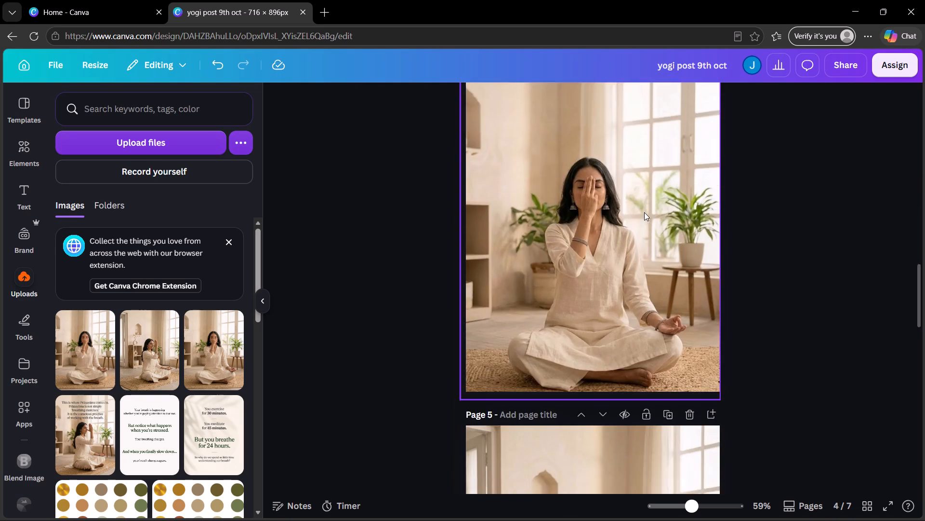
scroll(644, 212, "down", 5)
scroll(644, 213, "up", 2)
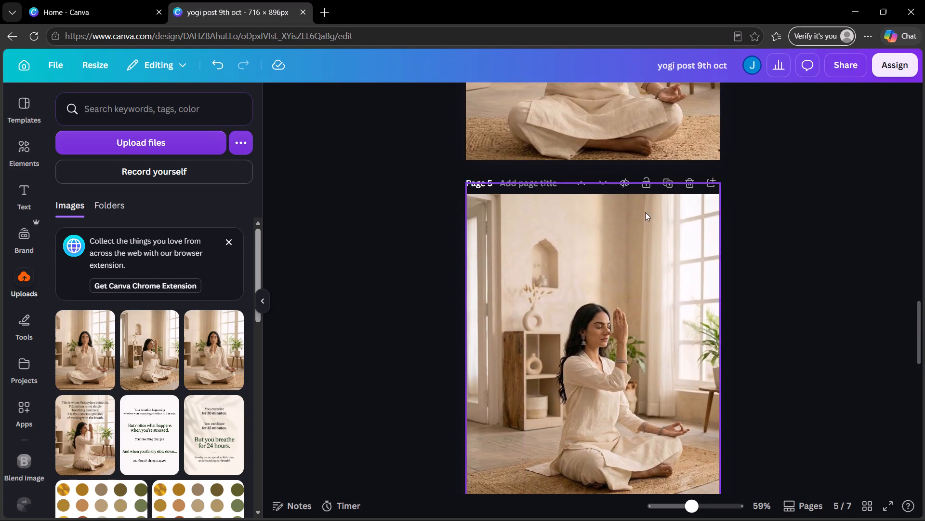
scroll(677, 407, "down", 2)
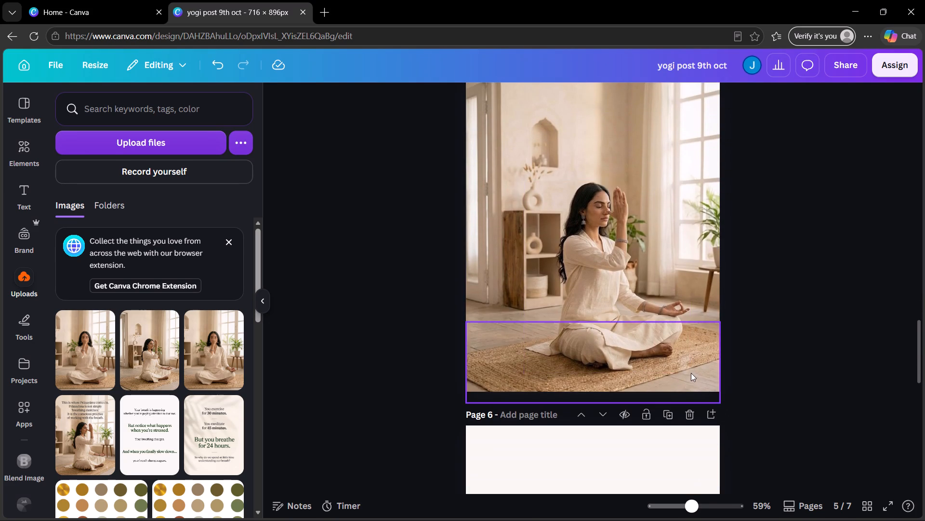
scroll(768, 317, "up", 3)
left_click(686, 246)
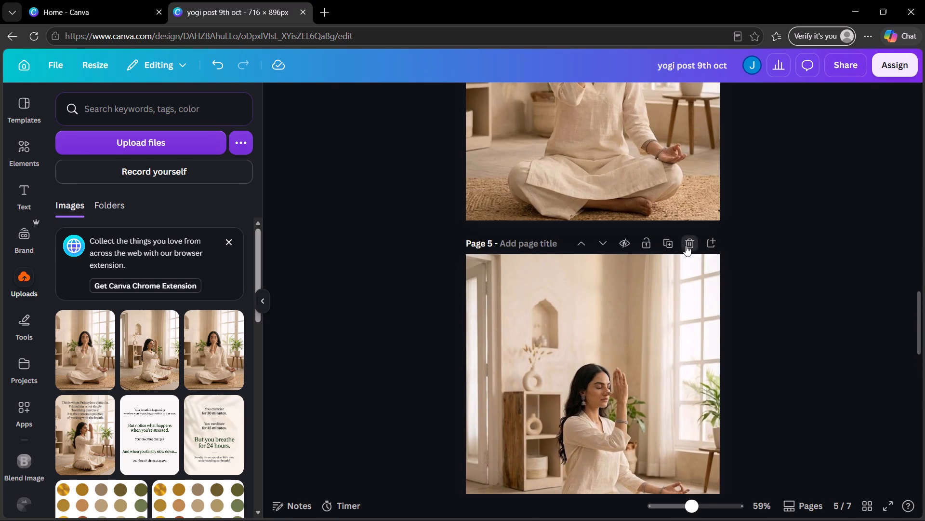
Duplicate the "This is where Pranayama comes in." text block and place the copy centred across the upper part of page 4's meditation image.
scroll(687, 335, "down", 6)
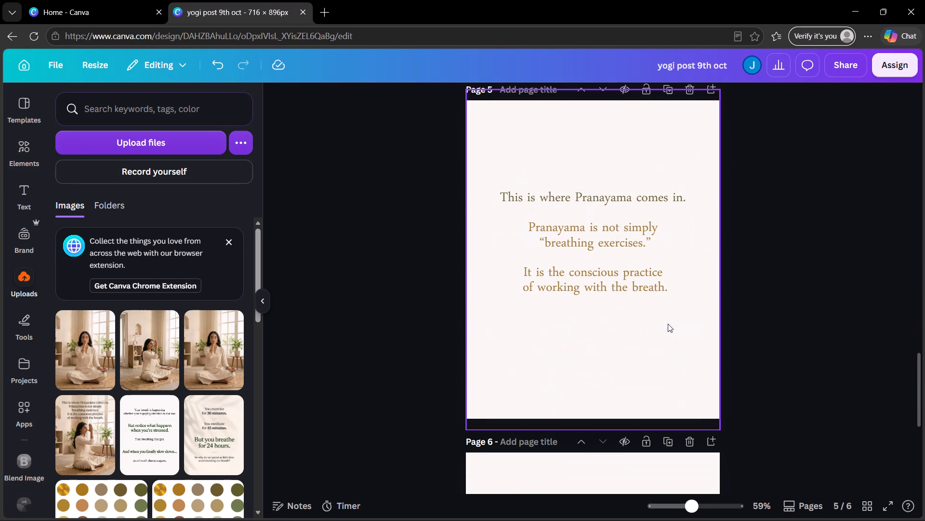
left_click(630, 281)
left_click(582, 165)
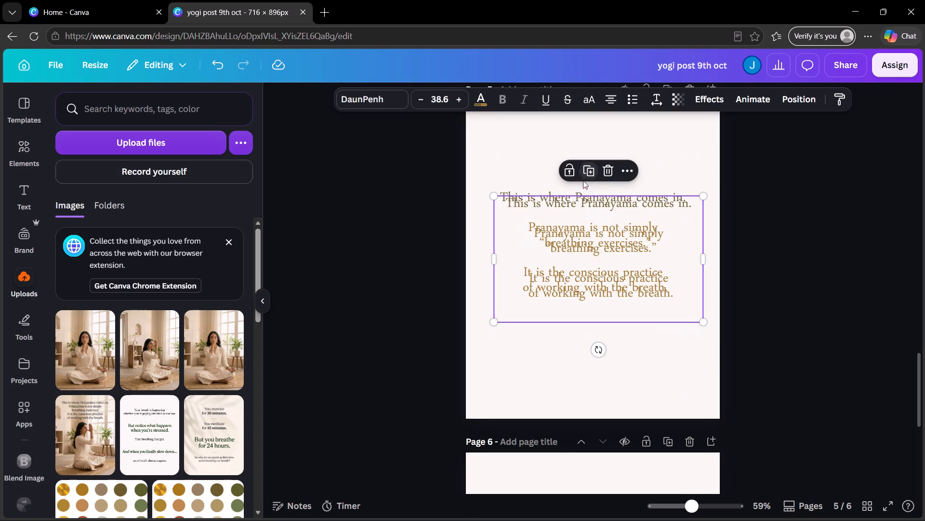
left_click(593, 262)
scroll(628, 208, "up", 2)
scroll(590, 262, "up", 3)
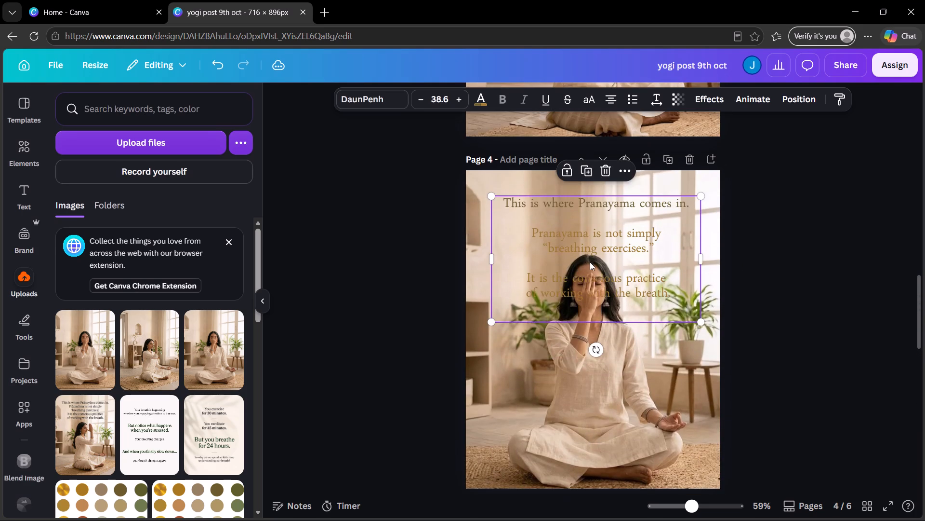
left_click_drag(641, 275, 636, 256)
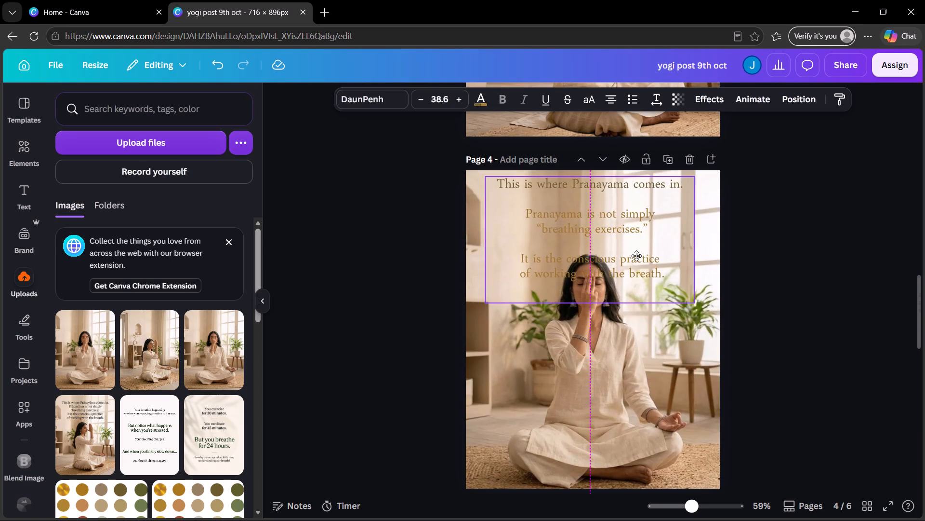
left_click_drag(636, 256, 637, 256)
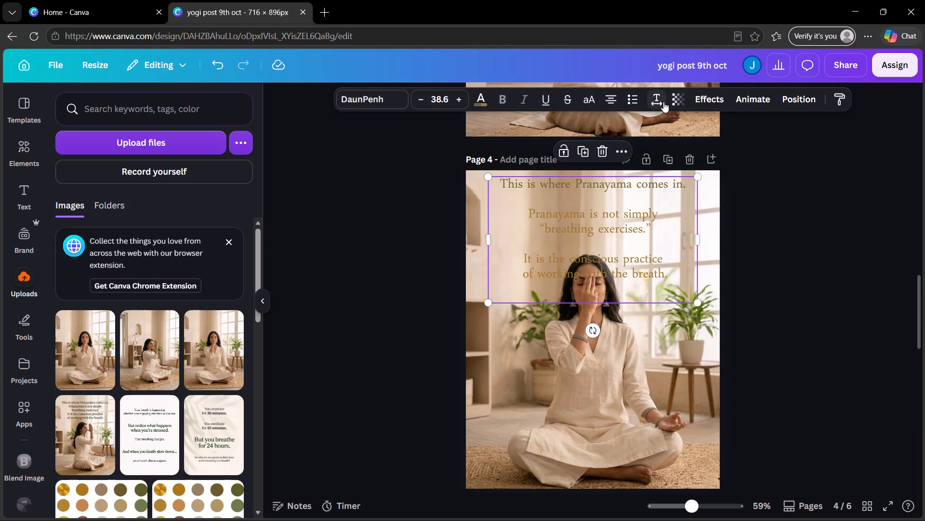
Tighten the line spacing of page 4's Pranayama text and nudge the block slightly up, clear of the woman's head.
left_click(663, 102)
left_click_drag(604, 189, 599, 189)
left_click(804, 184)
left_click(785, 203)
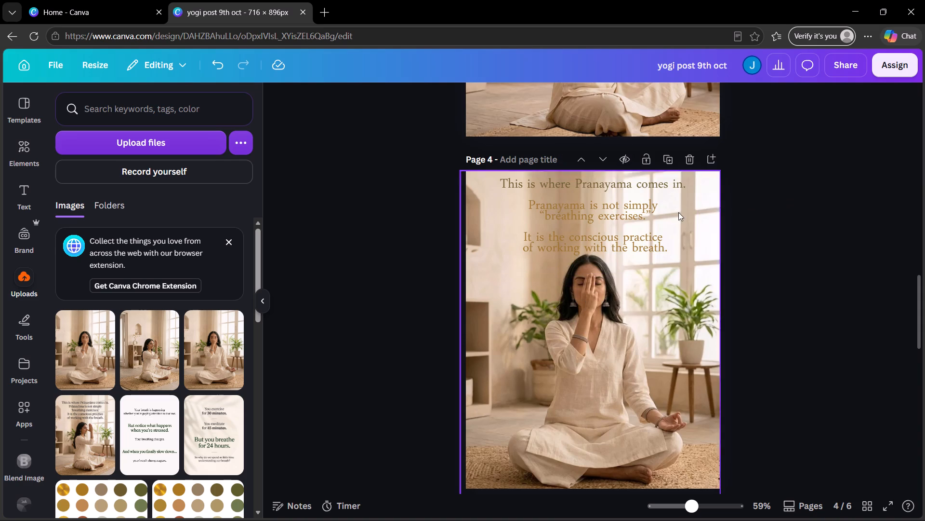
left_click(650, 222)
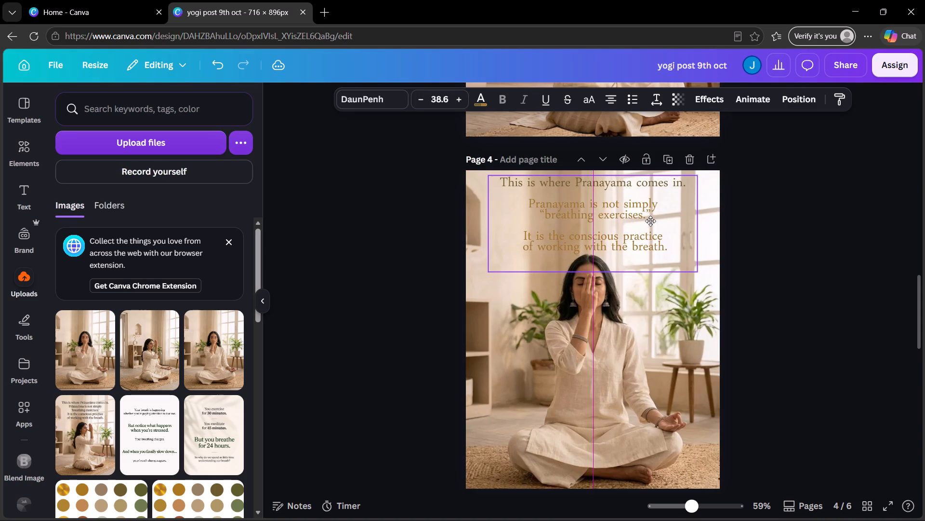
left_click(592, 337)
double_click(585, 370)
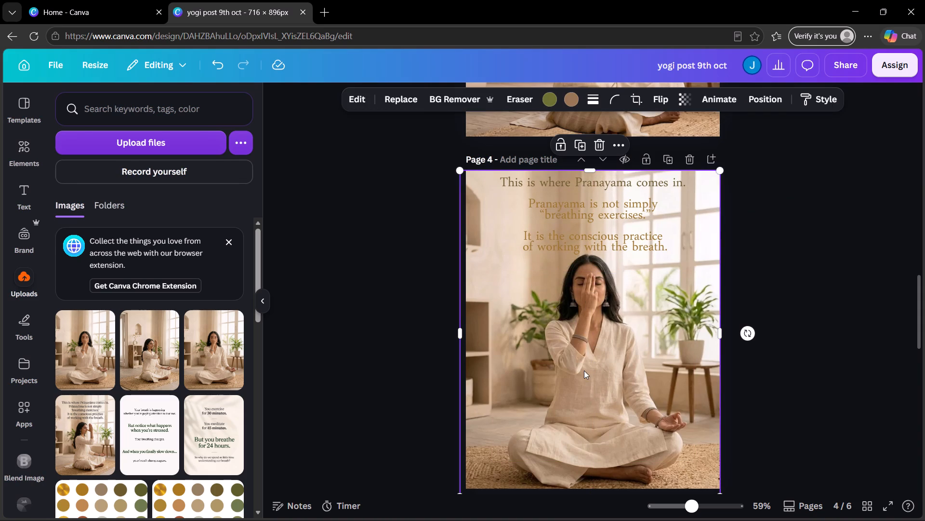
left_click(831, 277)
left_click(671, 297)
left_click(551, 318)
left_click(356, 104)
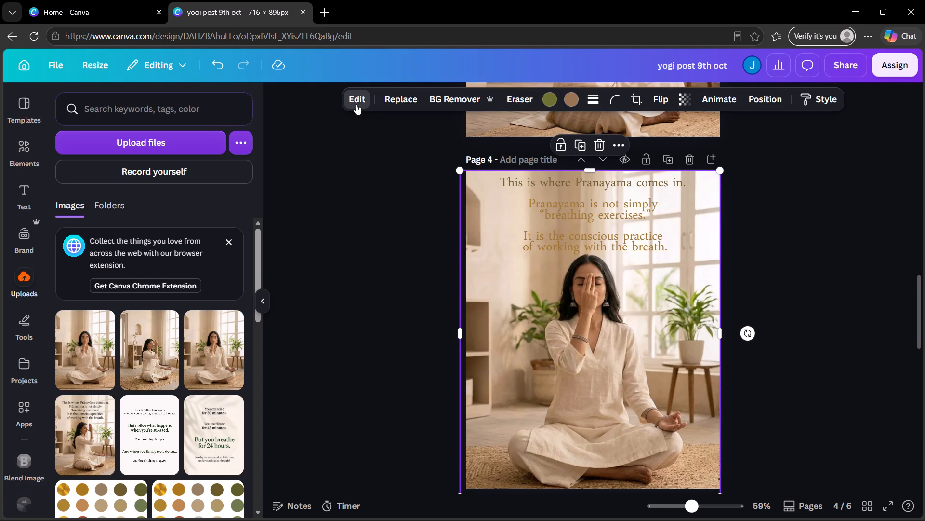
left_click(126, 217)
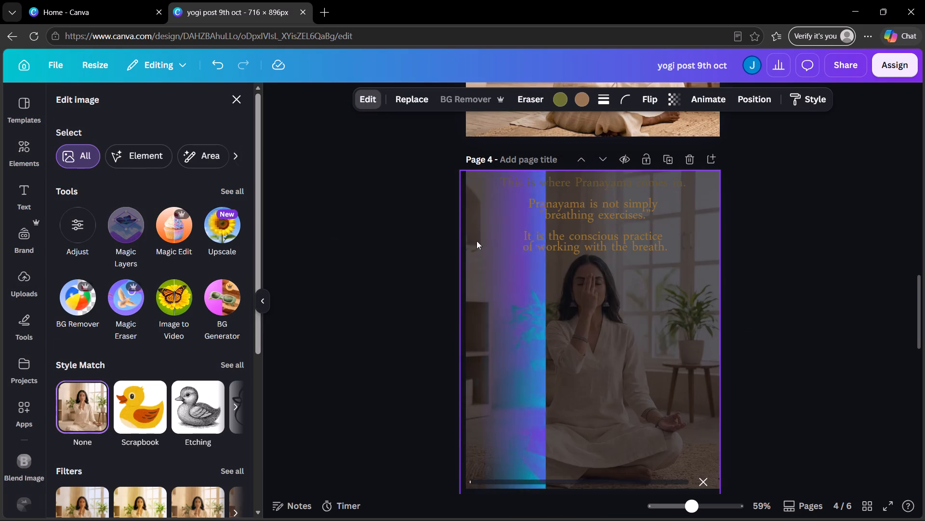
scroll(788, 234, "up", 1)
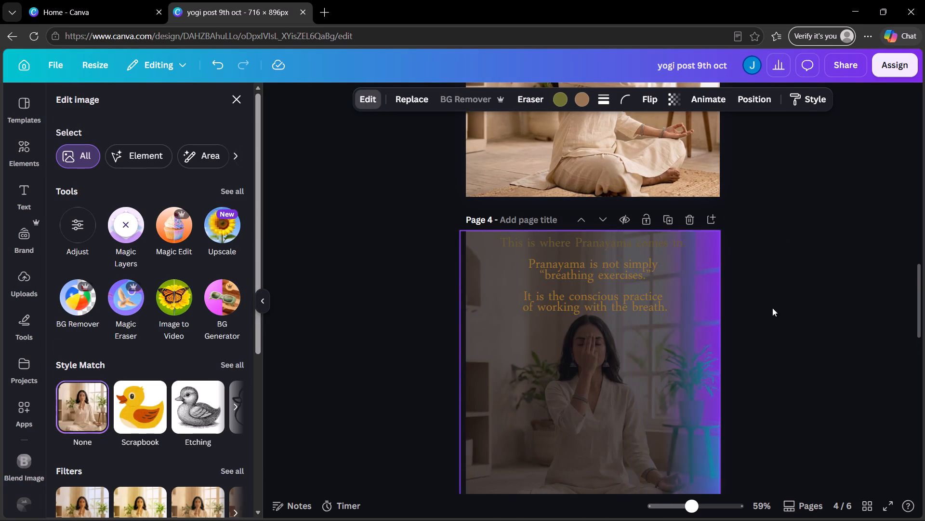
scroll(771, 299, "down", 1)
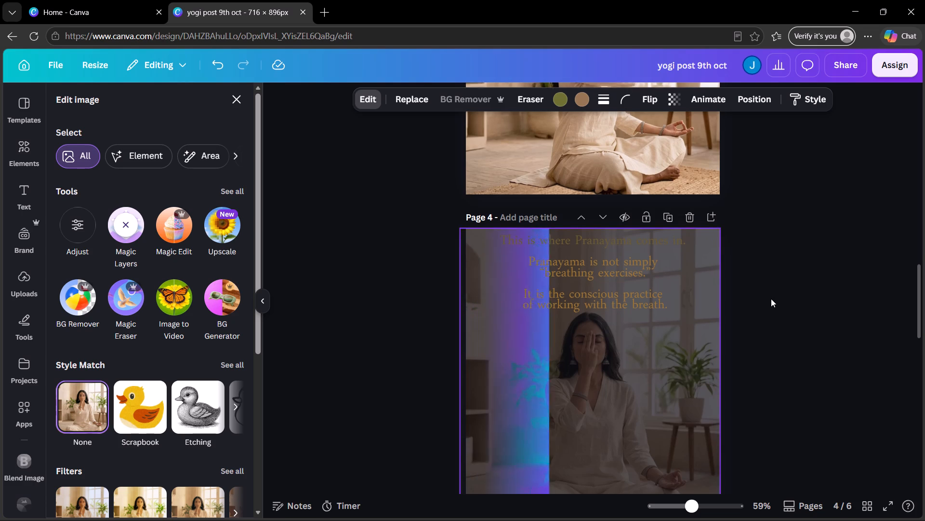
scroll(771, 298, "up", 2)
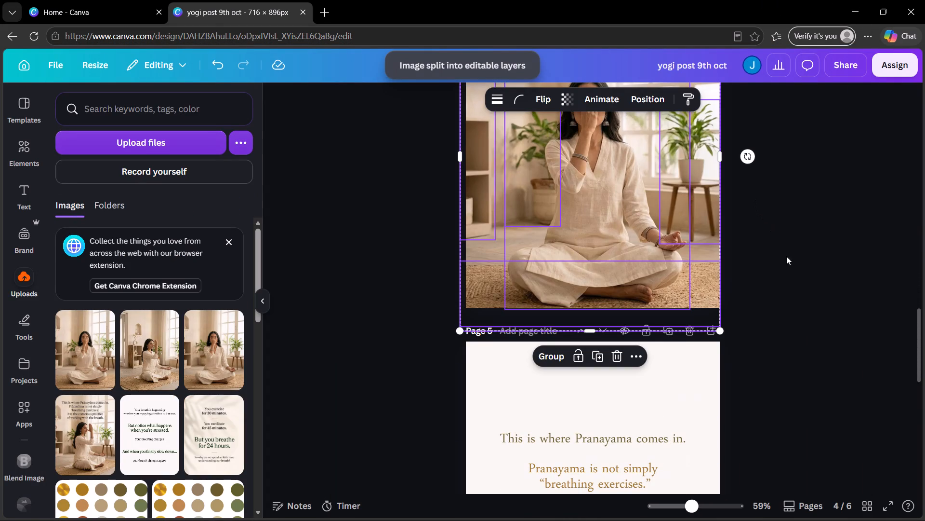
left_click(784, 272)
scroll(734, 270, "up", 3)
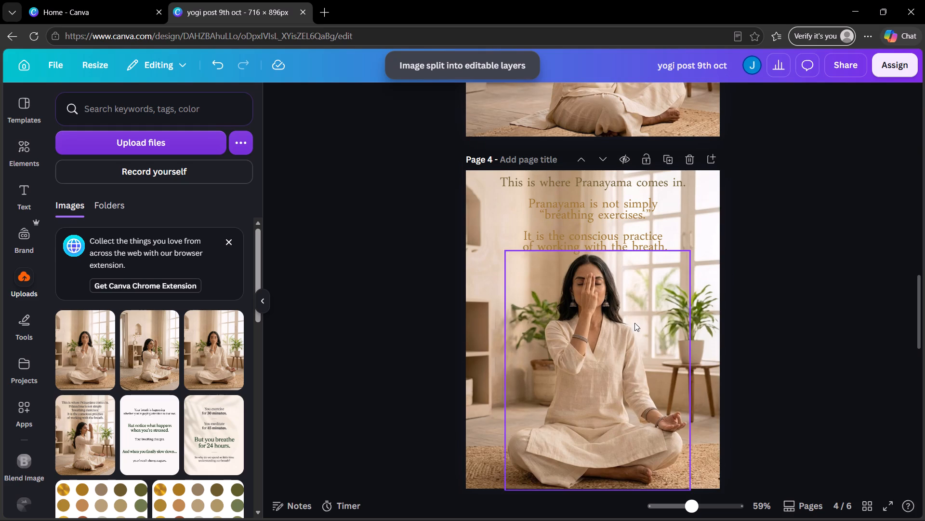
left_click(623, 340)
left_click_drag(692, 252, 668, 289)
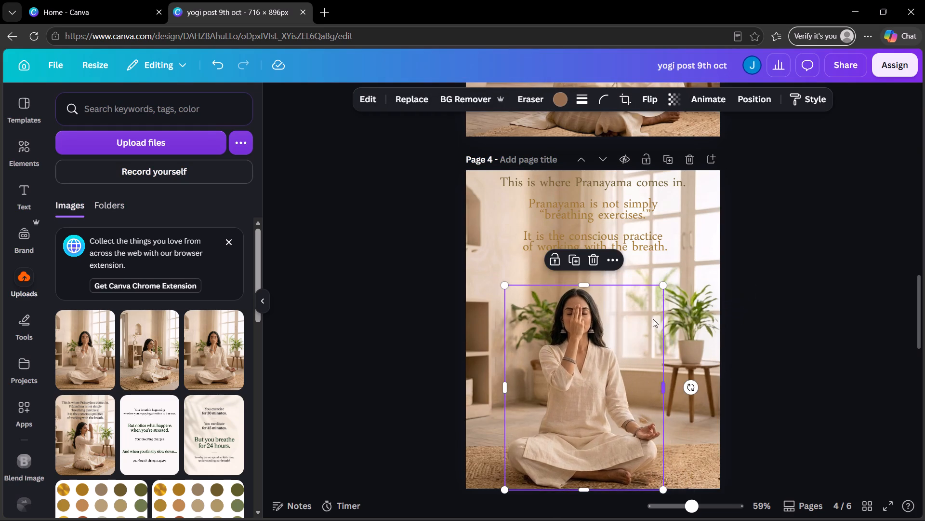
left_click_drag(639, 332, 649, 340)
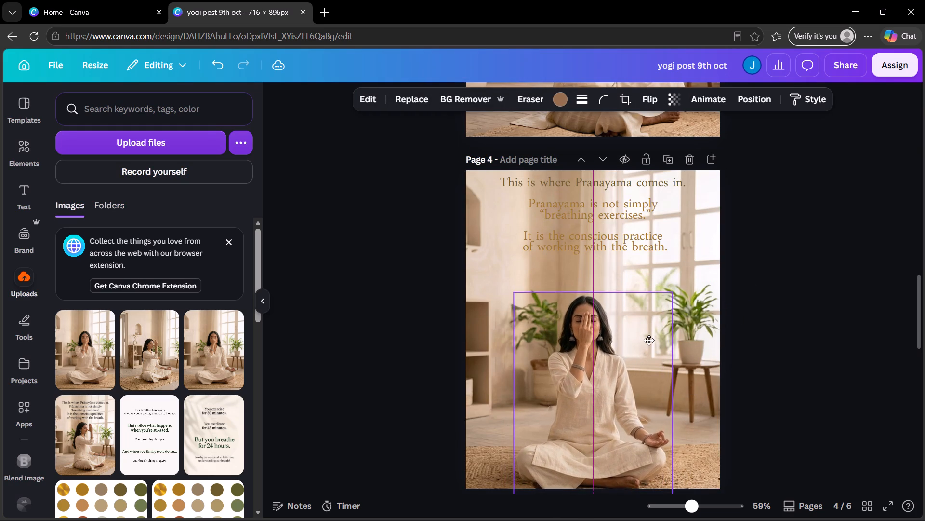
left_click_drag(649, 340, 649, 340)
left_click(650, 343)
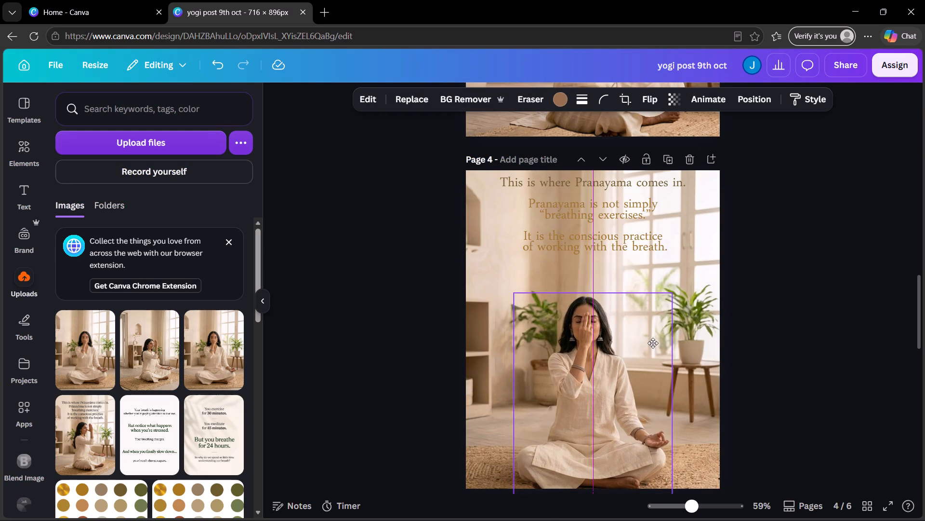
left_click(827, 290)
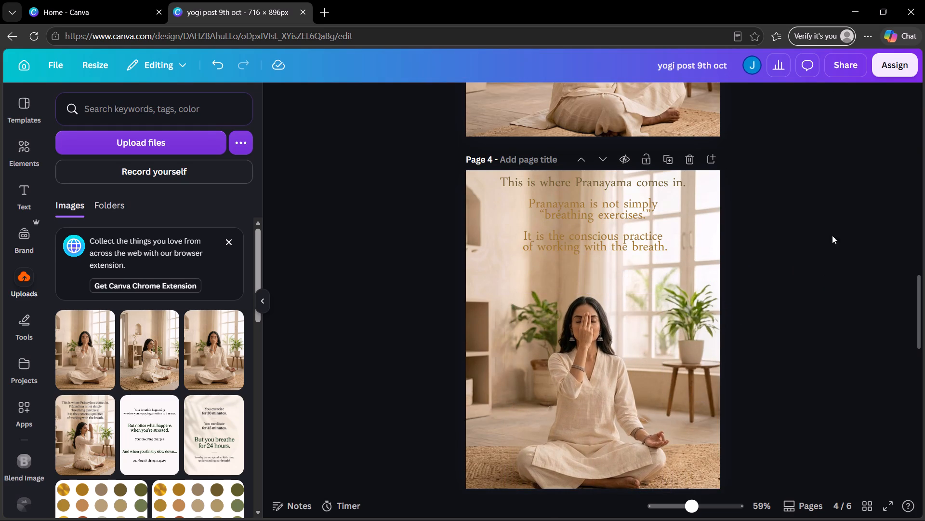
Move page 4's Pranayama text block slightly down, keeping it horizontally centred.
left_click_drag(646, 224, 647, 233)
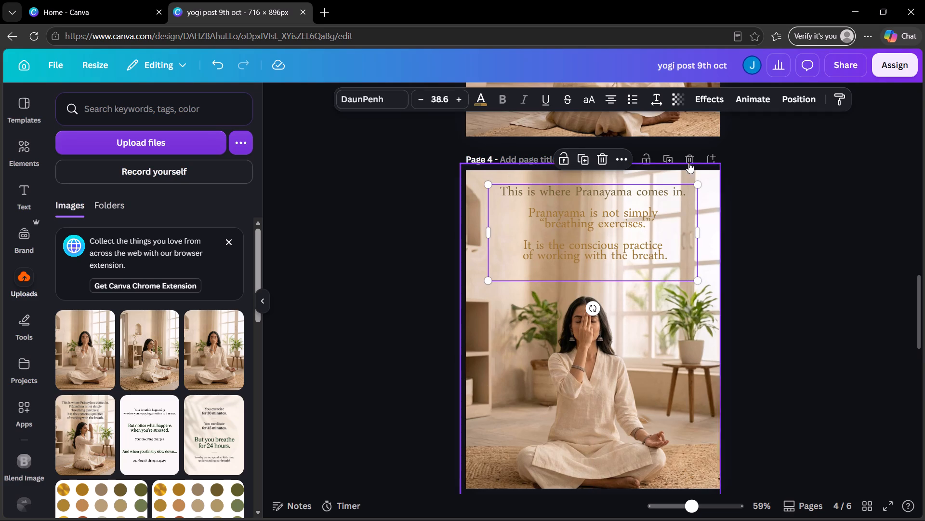
Set the line spacing of page 4's Pranayama text to 0.79.
left_click(716, 97)
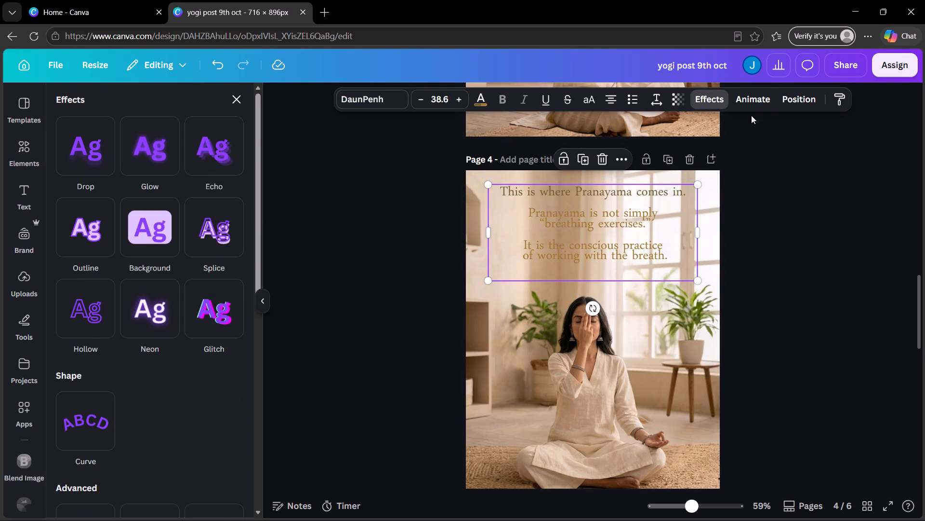
left_click(750, 101)
left_click(656, 96)
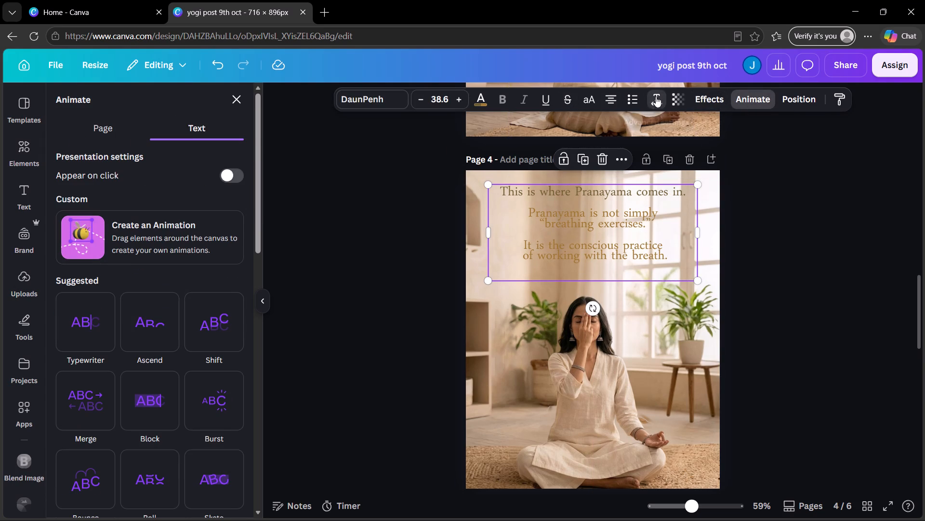
left_click(593, 203)
left_click_drag(603, 193, 608, 193)
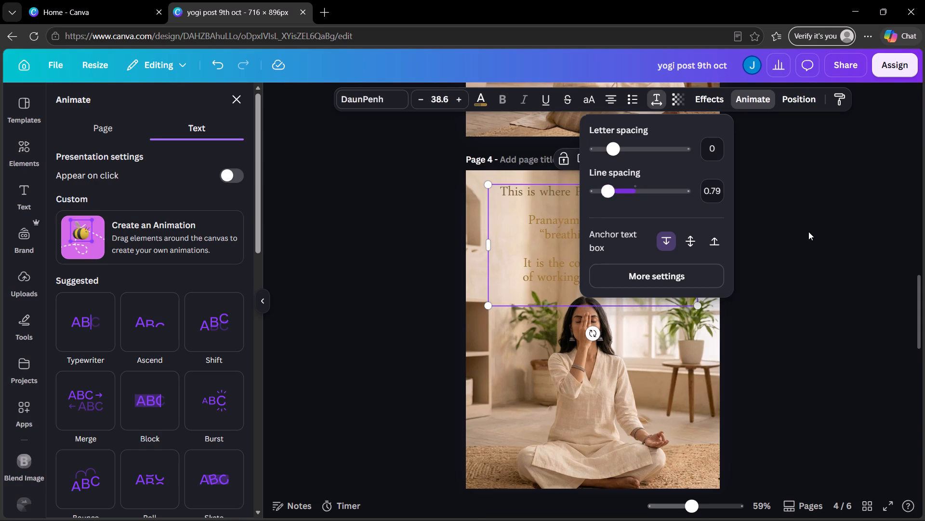
Move page 4's Pranayama text block slightly up, keeping it horizontally centred.
double_click(808, 232)
left_click(636, 234)
left_click(869, 239)
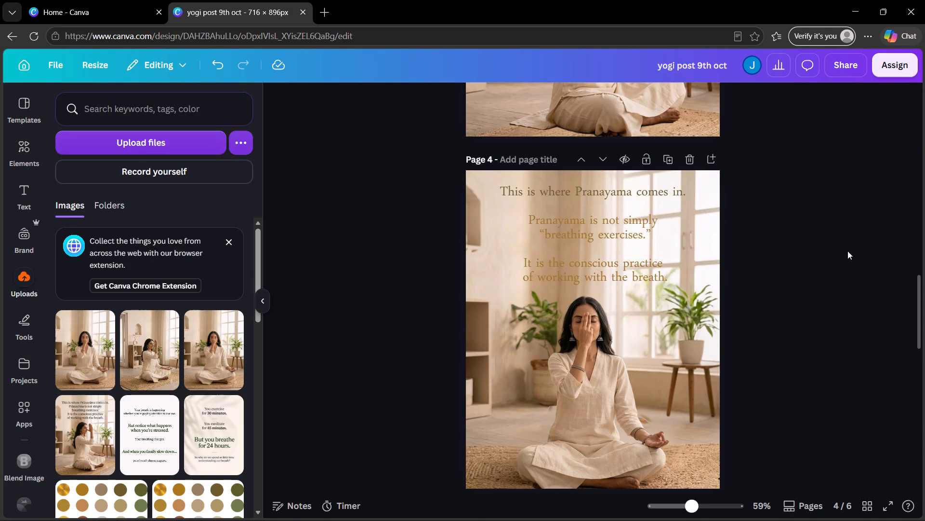
left_click(846, 253)
left_click(614, 260)
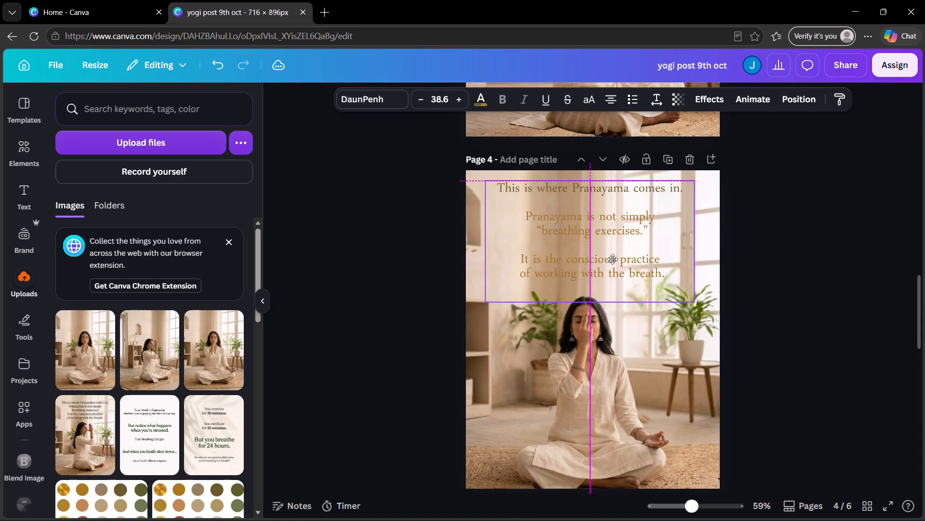
Raise the seated woman on page 4, shift her slightly left, and enlarge her slightly from her lower corner.
scroll(614, 259, "down", 3)
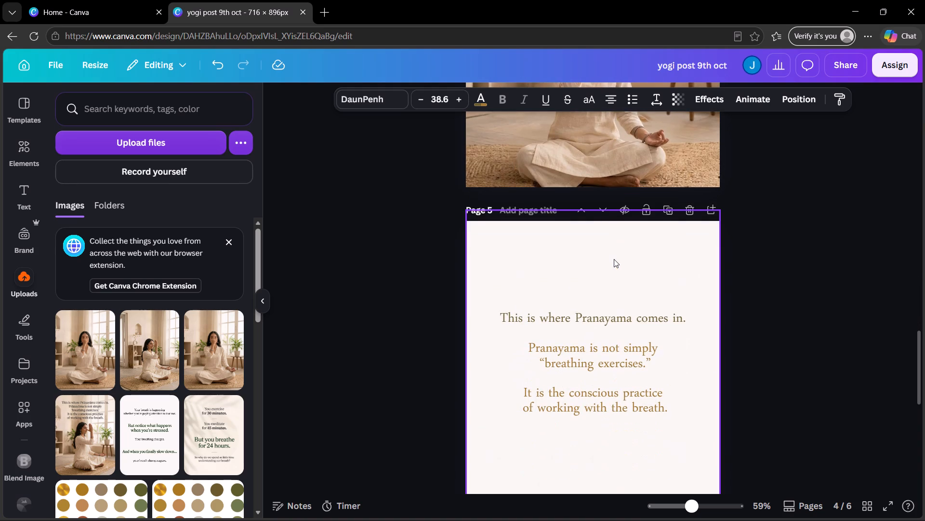
scroll(614, 259, "up", 4)
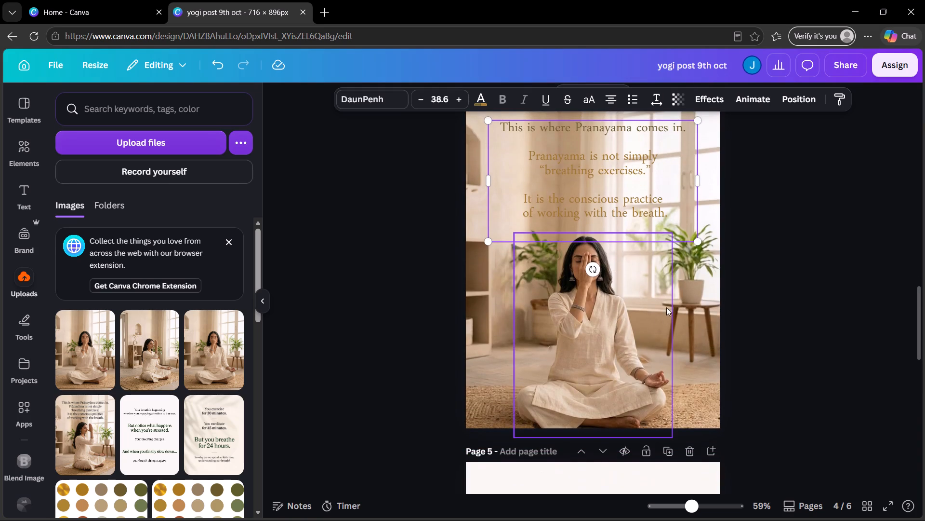
left_click(636, 330)
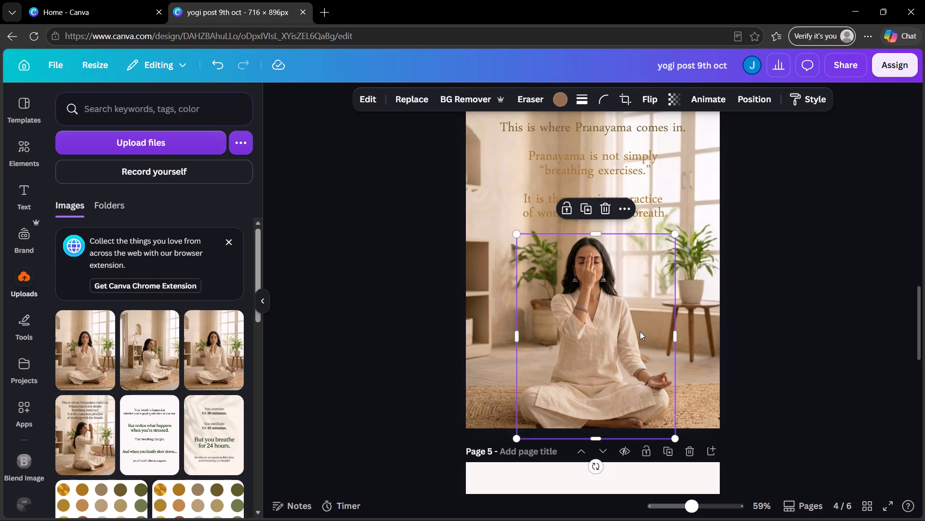
left_click(864, 342)
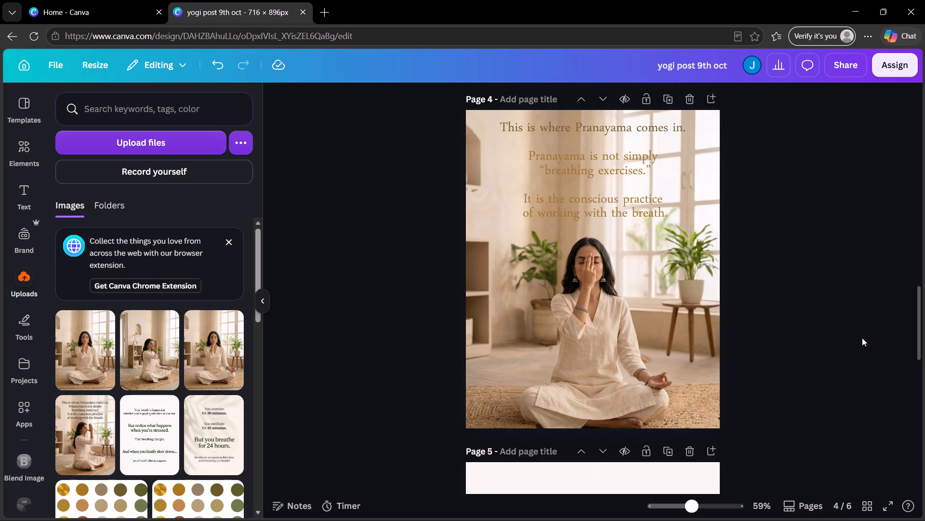
left_click_drag(568, 323, 565, 301)
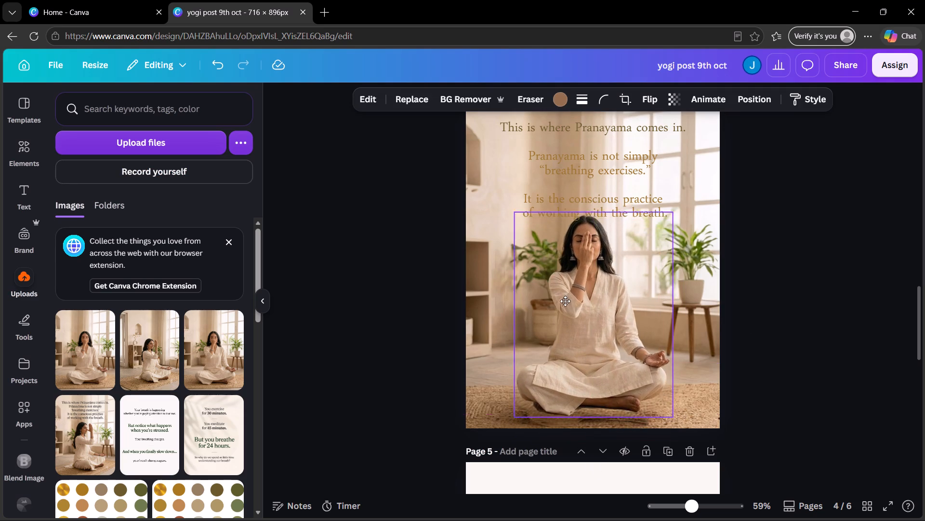
left_click_drag(565, 301, 559, 300)
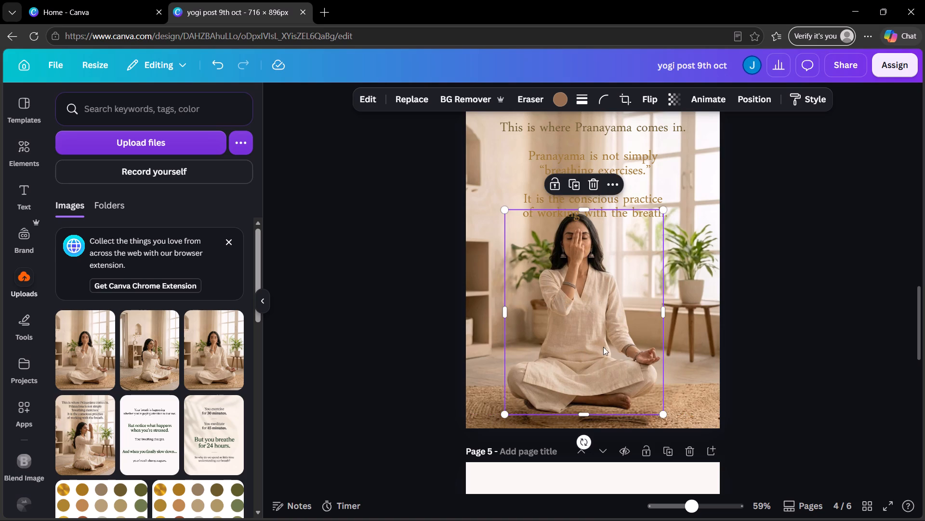
left_click_drag(666, 417, 672, 427)
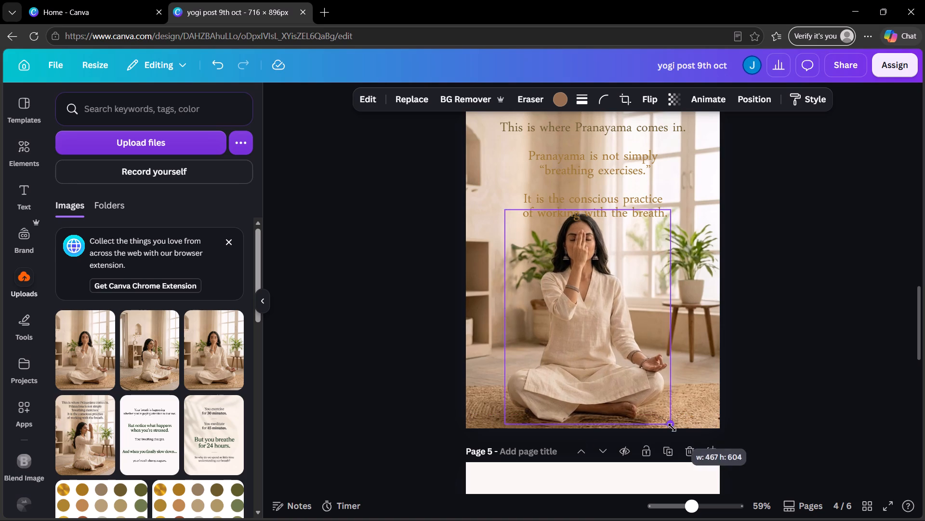
left_click_drag(672, 427, 678, 431)
Nudge the seated woman on page 4 slightly down on the rug.
left_click(630, 390)
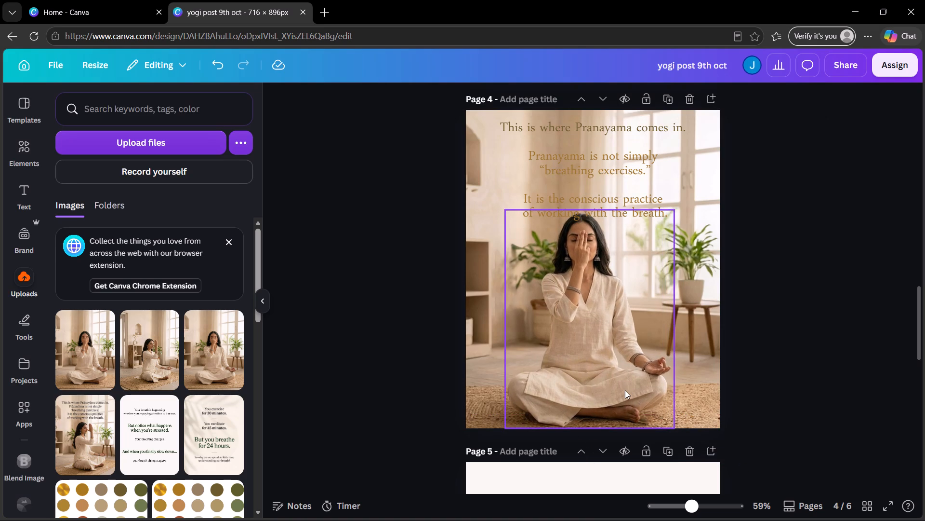
key("Down")
key("Down")
left_click(878, 382)
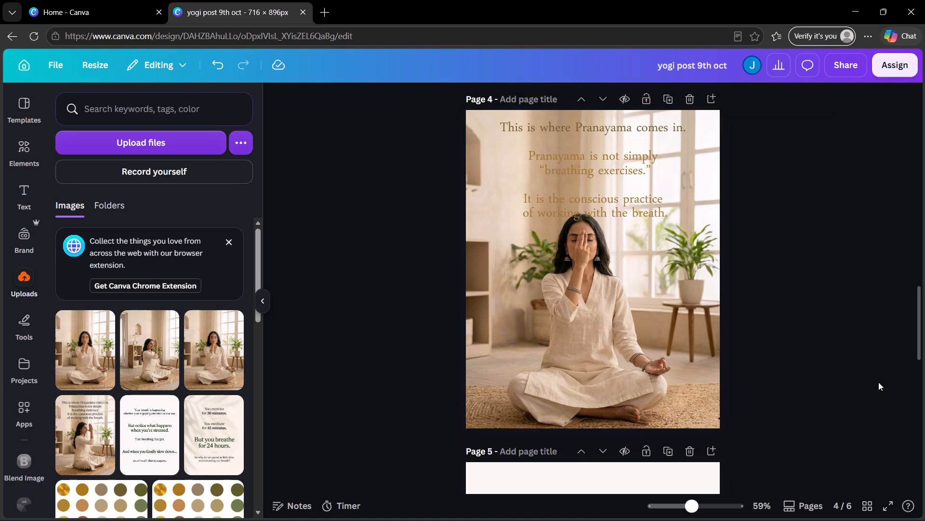
left_click(864, 375)
left_click(637, 357)
key("Down")
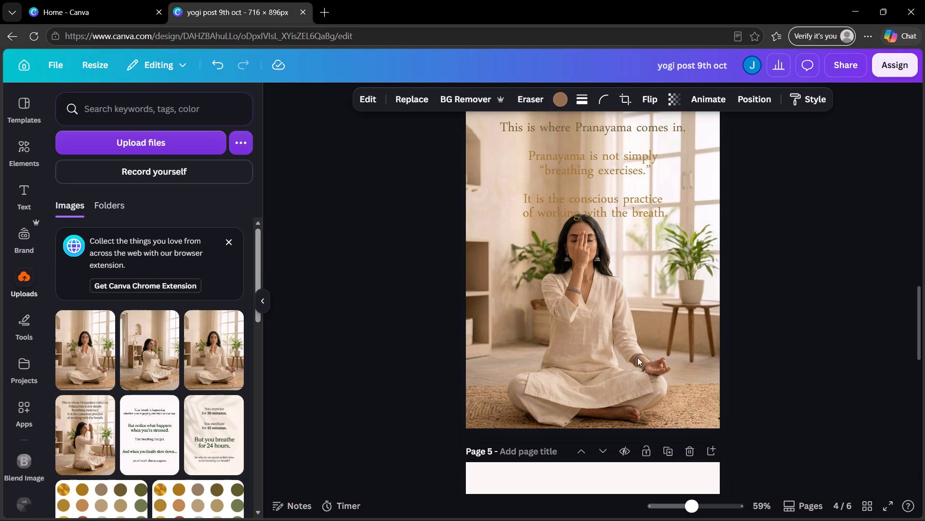
key("Down")
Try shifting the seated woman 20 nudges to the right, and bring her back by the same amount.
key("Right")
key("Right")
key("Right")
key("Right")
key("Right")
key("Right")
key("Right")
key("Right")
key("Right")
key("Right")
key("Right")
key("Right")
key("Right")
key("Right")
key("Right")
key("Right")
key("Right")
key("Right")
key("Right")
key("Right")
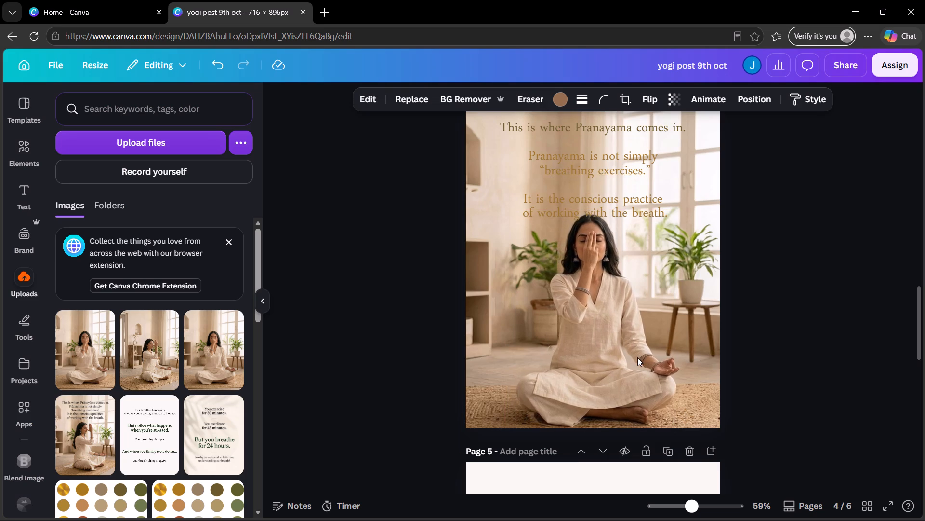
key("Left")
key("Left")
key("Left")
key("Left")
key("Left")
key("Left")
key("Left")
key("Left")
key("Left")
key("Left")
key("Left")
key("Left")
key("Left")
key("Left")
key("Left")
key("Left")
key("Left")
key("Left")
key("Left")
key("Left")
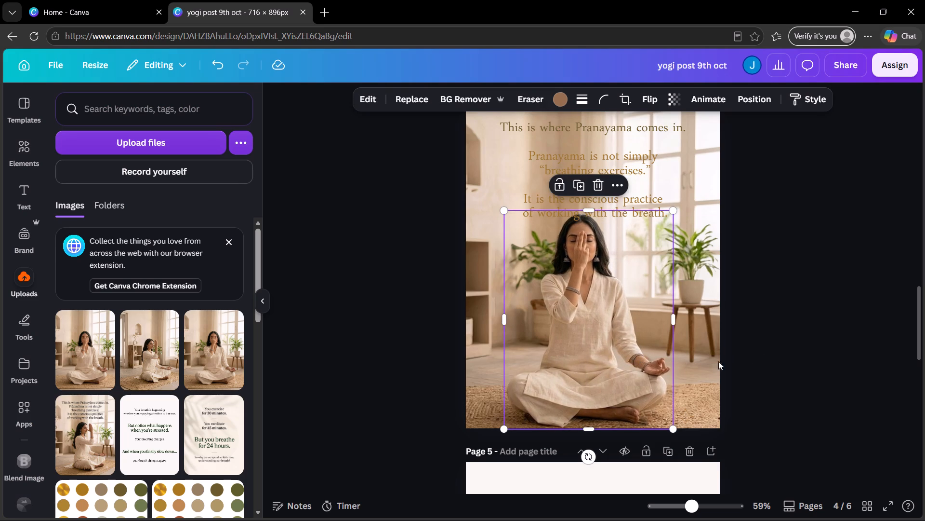
Widen page 4's rug strip to about 773 px and raise it so it overhangs both sides of the page.
left_click_drag(699, 411, 684, 409)
left_click_drag(708, 412, 712, 412)
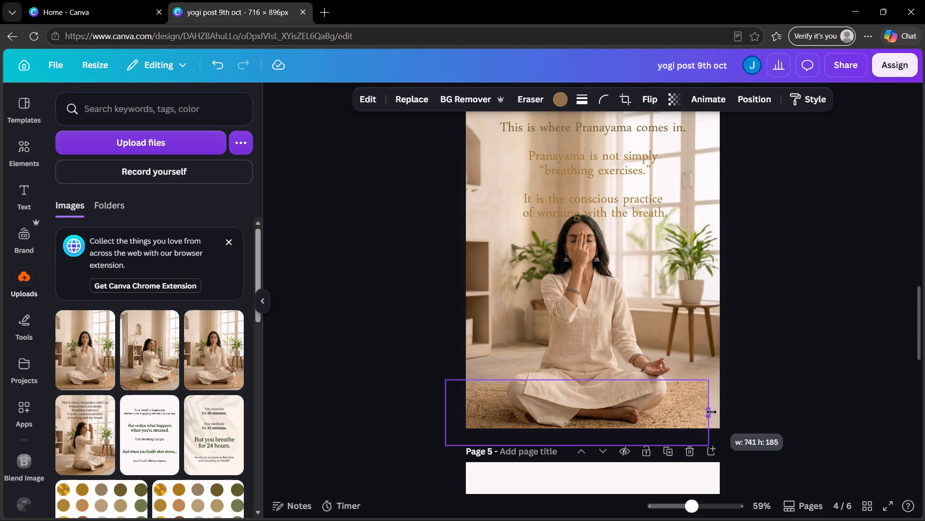
left_click_drag(712, 412, 724, 412)
left_click_drag(694, 409, 691, 410)
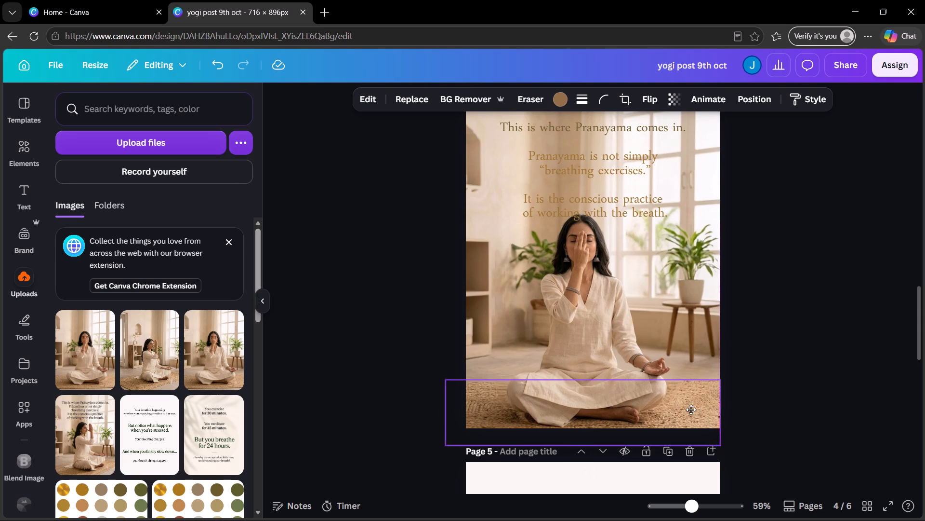
left_click_drag(691, 410, 801, 336)
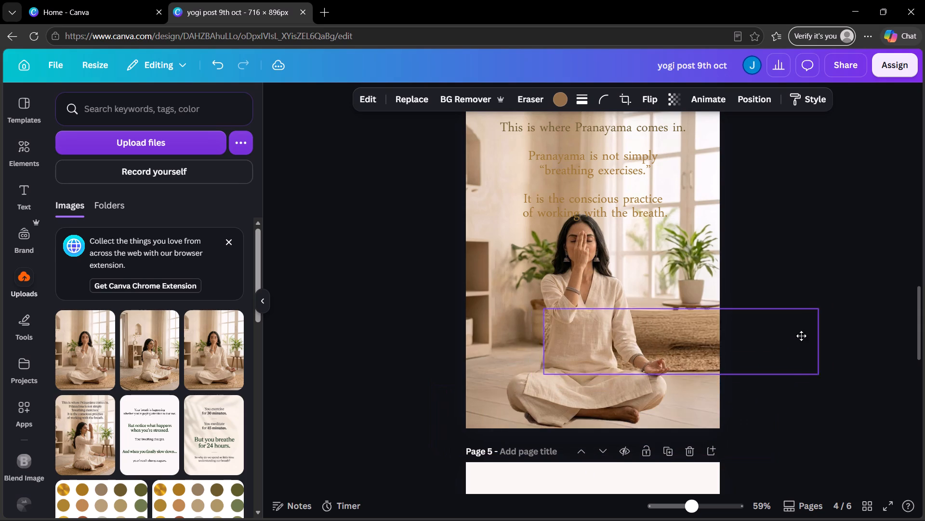
left_click_drag(801, 336, 710, 401)
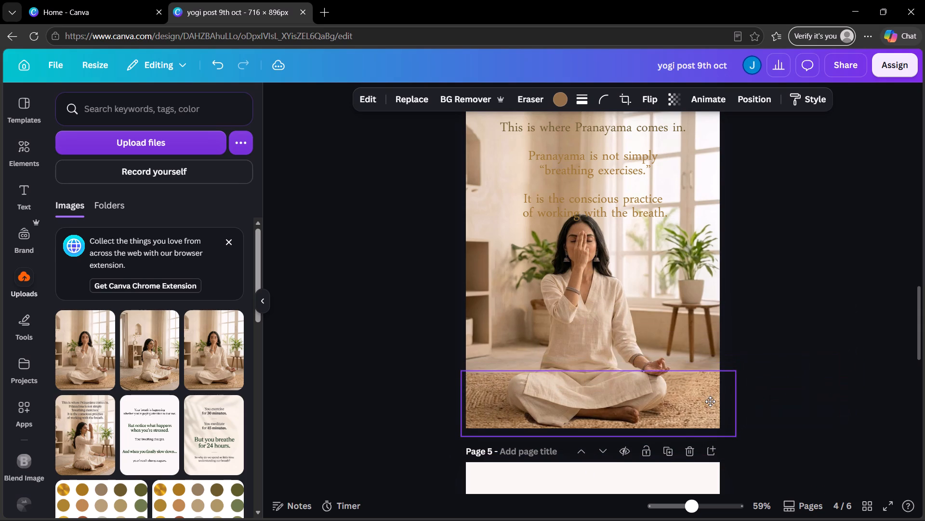
left_click_drag(710, 401, 711, 389)
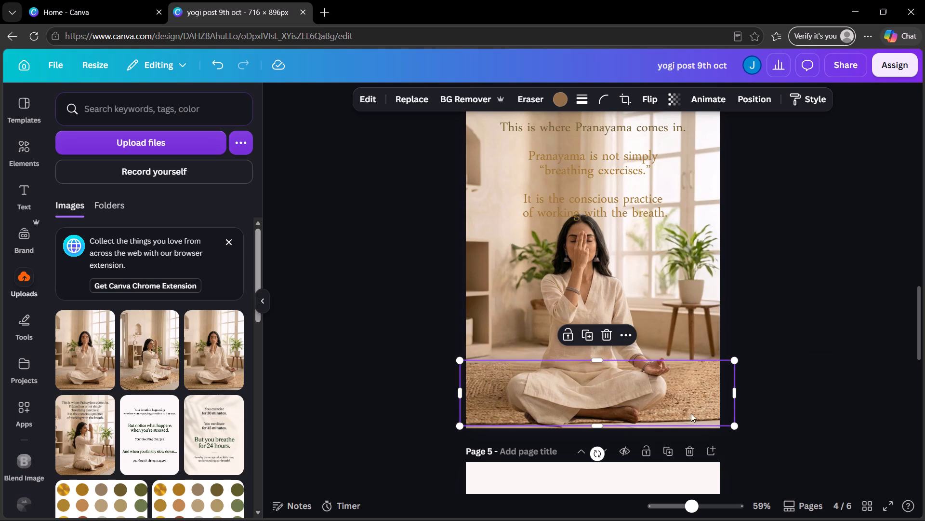
Stretch the rug strip's lower edge past the bottom of page 4, and shift the strip slightly down and left.
left_click_drag(599, 424, 602, 443)
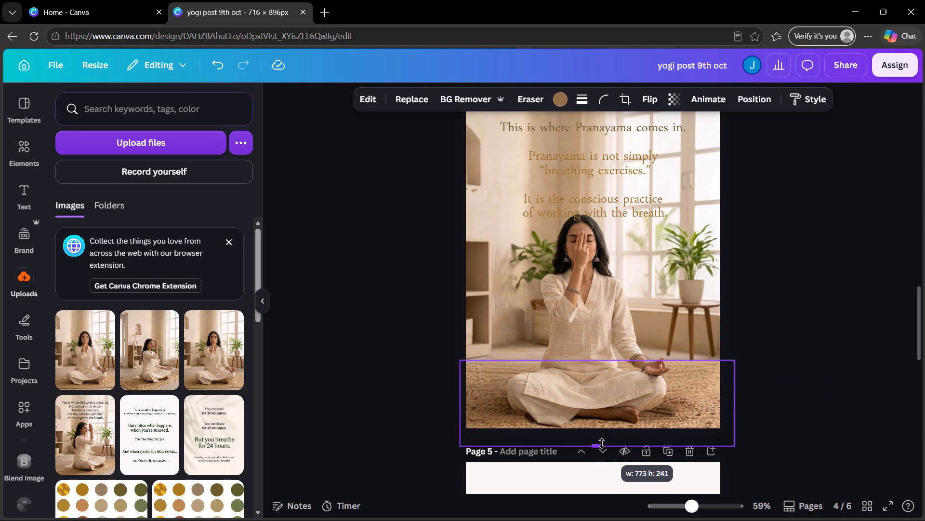
left_click_drag(602, 443, 601, 437)
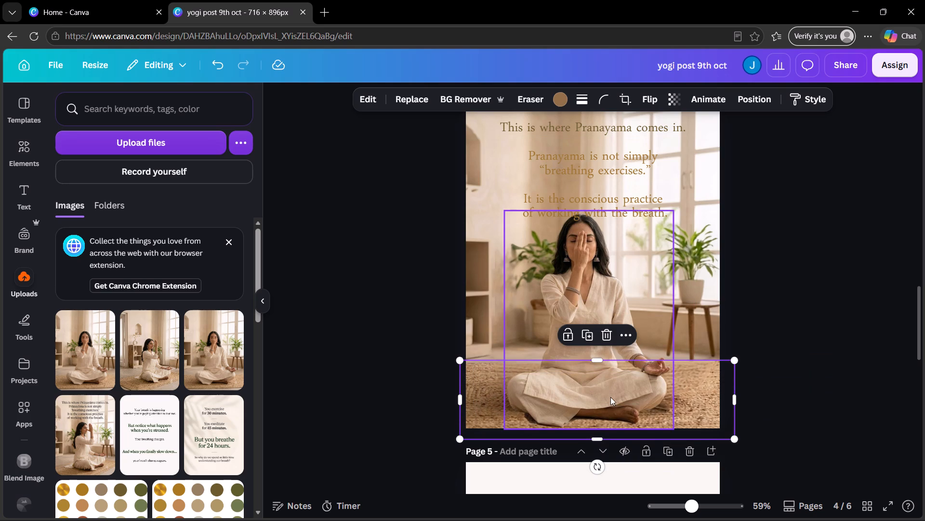
left_click_drag(610, 397, 601, 405)
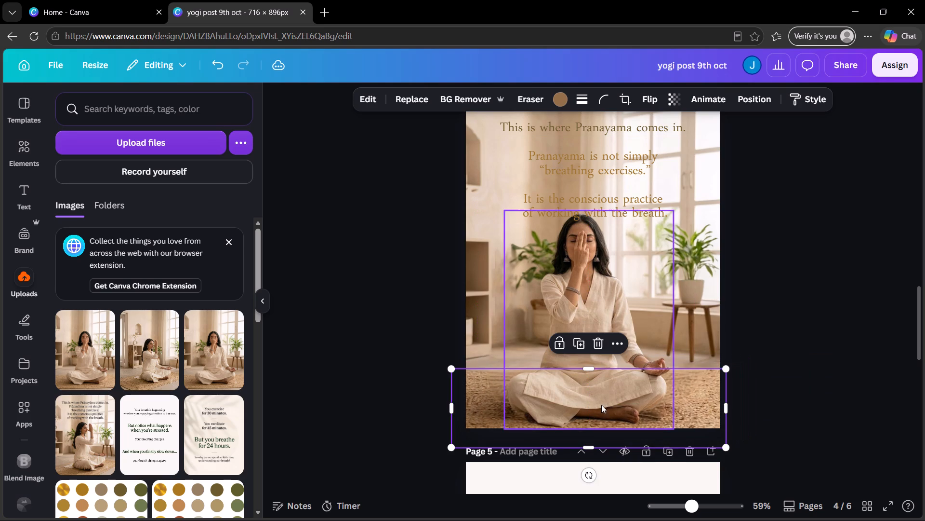
left_click(790, 374)
Lower the seated woman on page 4 so her head clears the last line of the Pranayama text.
left_click_drag(607, 332, 606, 340)
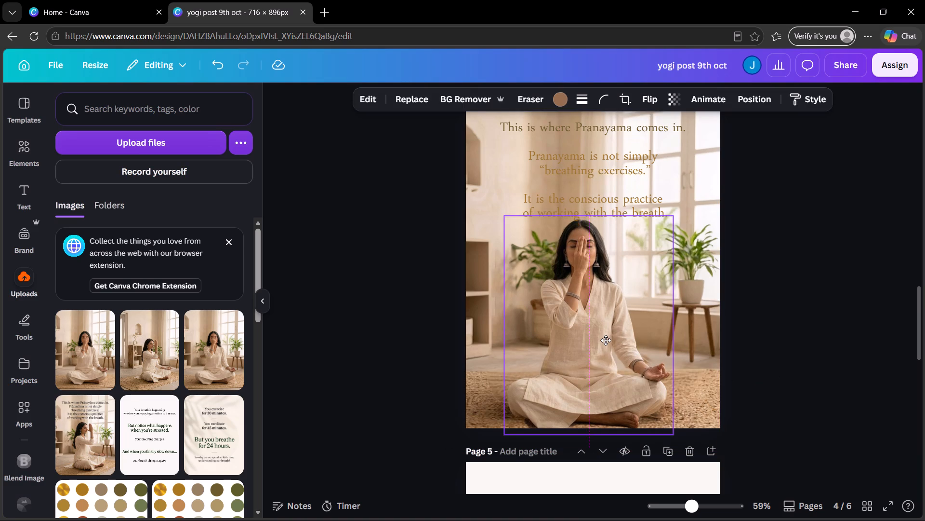
left_click_drag(606, 340, 607, 340)
left_click(782, 337)
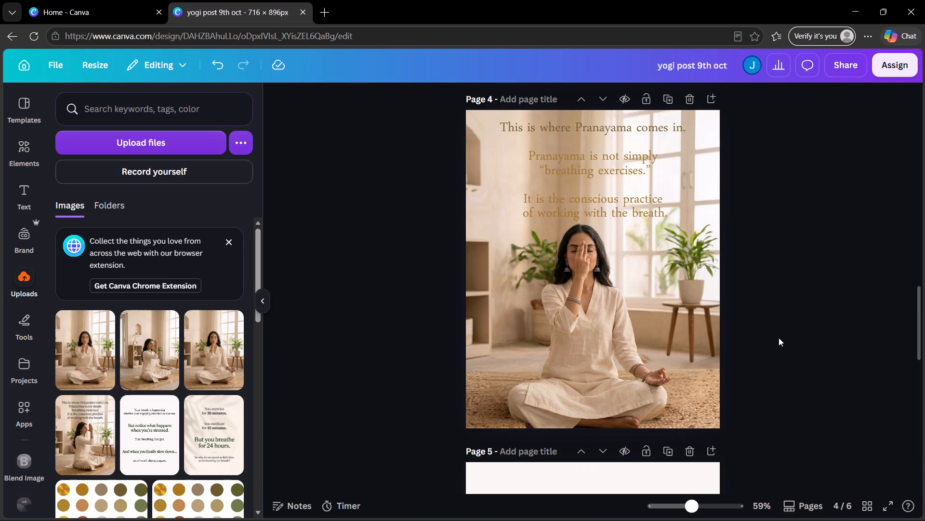
Extend the rug strip's upper edge upward, making it about 246 px high.
left_click(706, 379)
left_click_drag(592, 369, 592, 368)
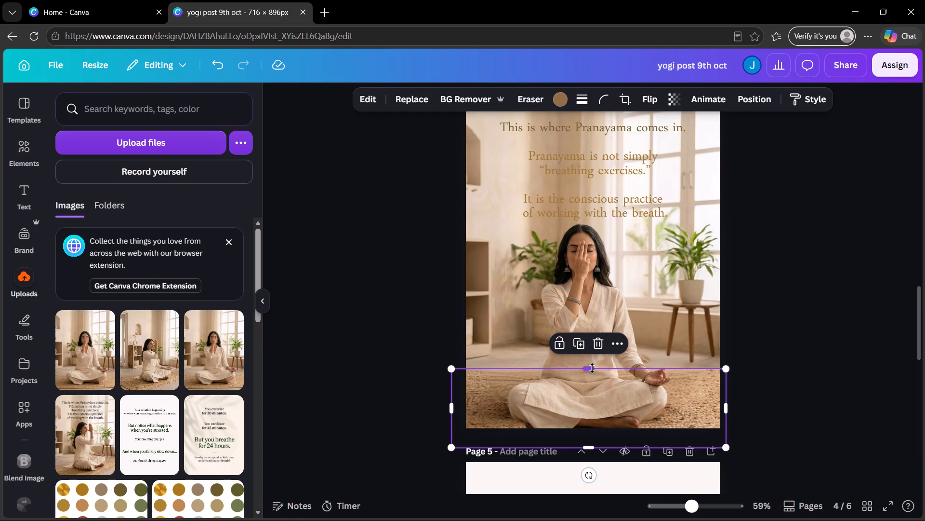
left_click_drag(592, 368, 600, 358)
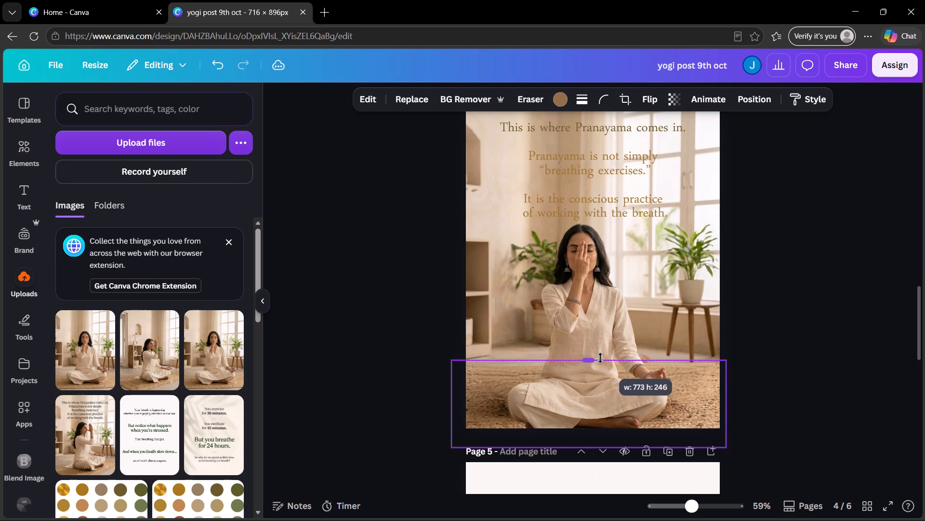
left_click_drag(600, 358, 602, 358)
left_click(724, 310)
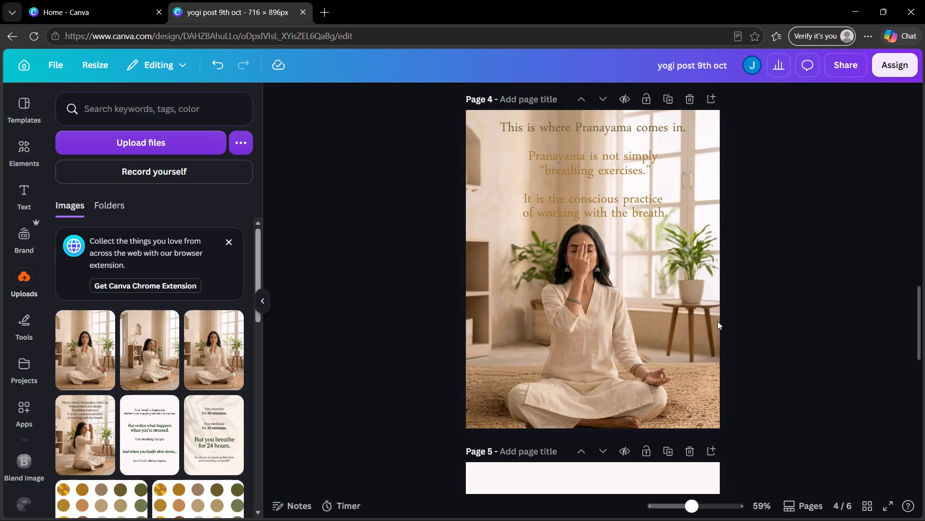
left_click(706, 322)
left_click(859, 322)
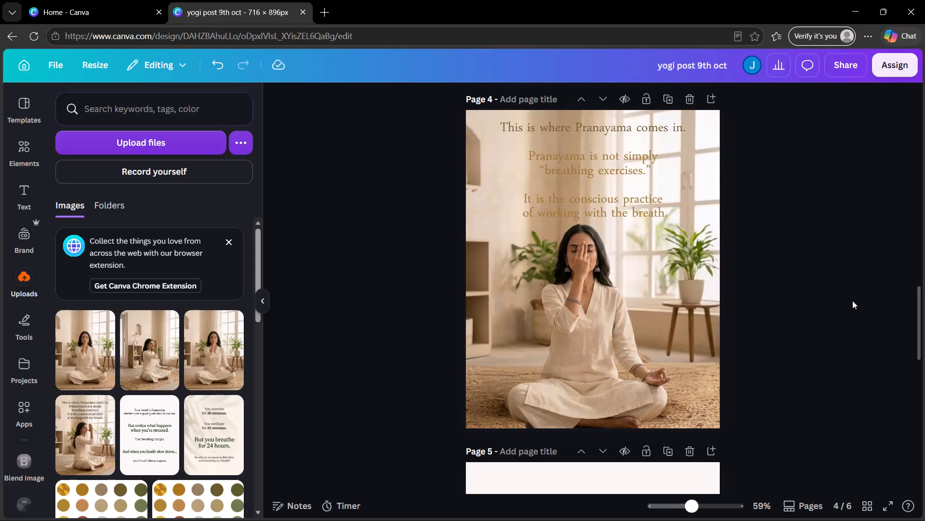
Reposition and resize the rug strip to about 716 × 217 px so it spans page 4's full width and covers its lower edge.
left_click(685, 383)
left_click(656, 390)
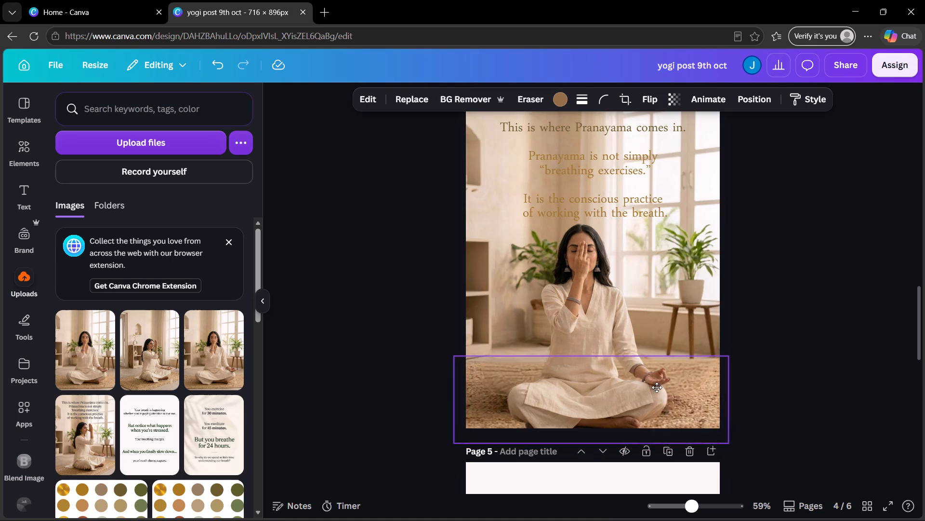
left_click_drag(626, 386, 619, 390)
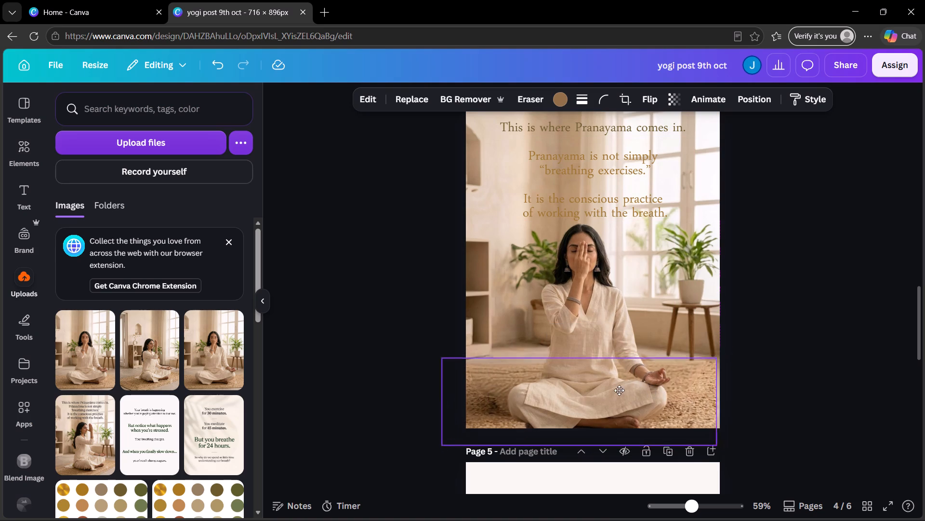
left_click_drag(619, 390, 639, 387)
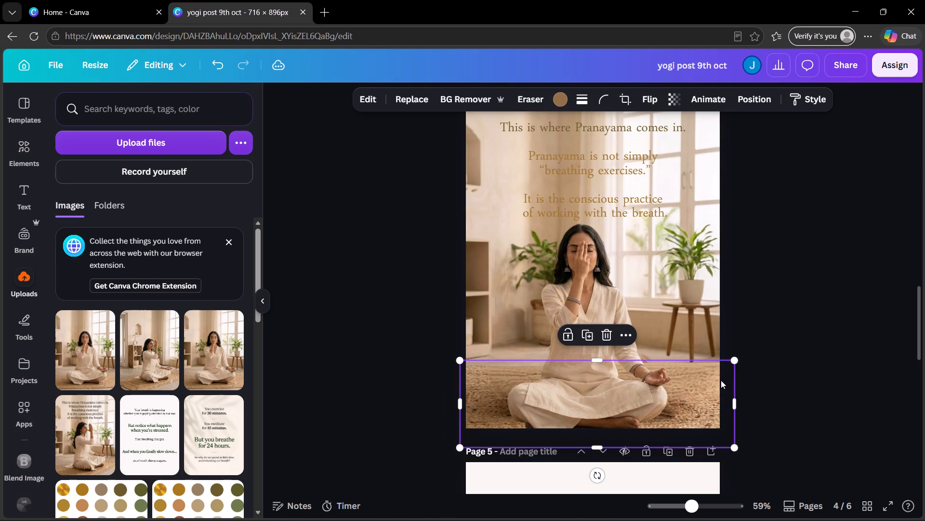
left_click_drag(735, 358, 705, 376)
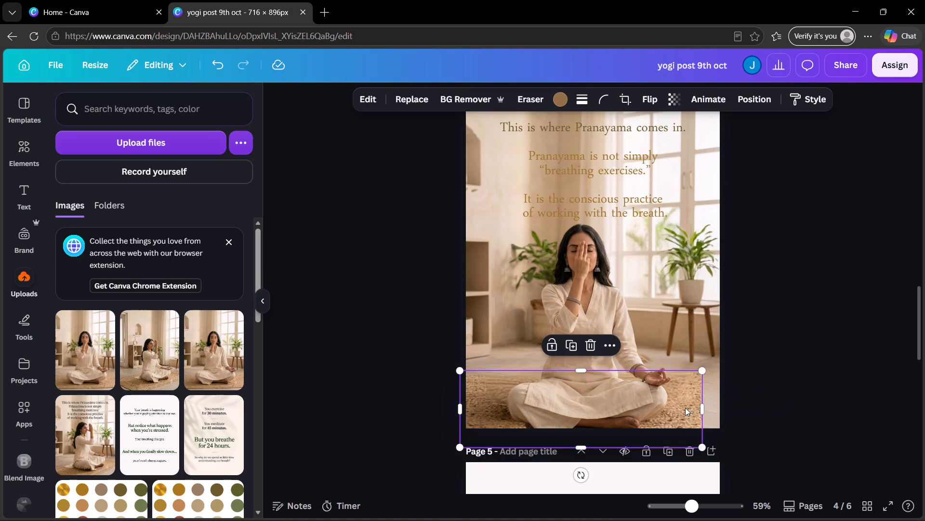
left_click_drag(685, 408, 696, 399)
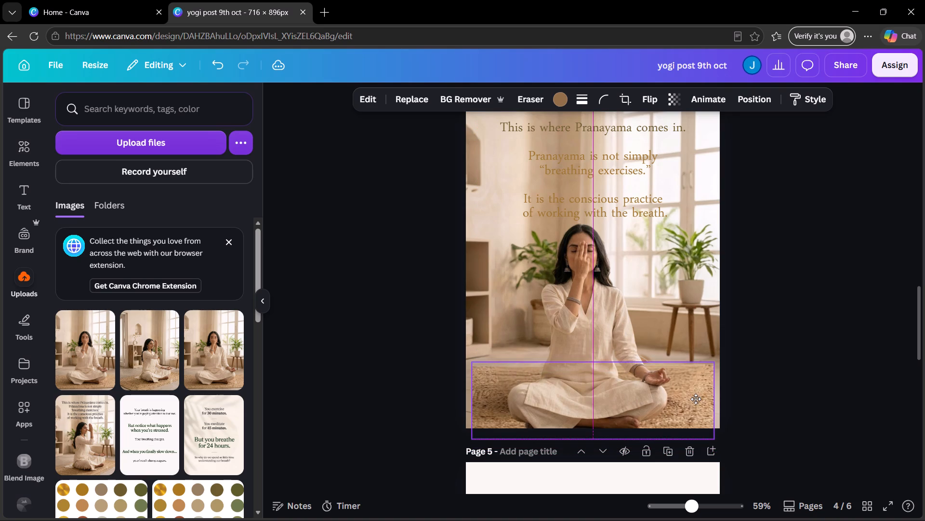
left_click_drag(696, 399, 695, 400)
left_click_drag(712, 395, 714, 395)
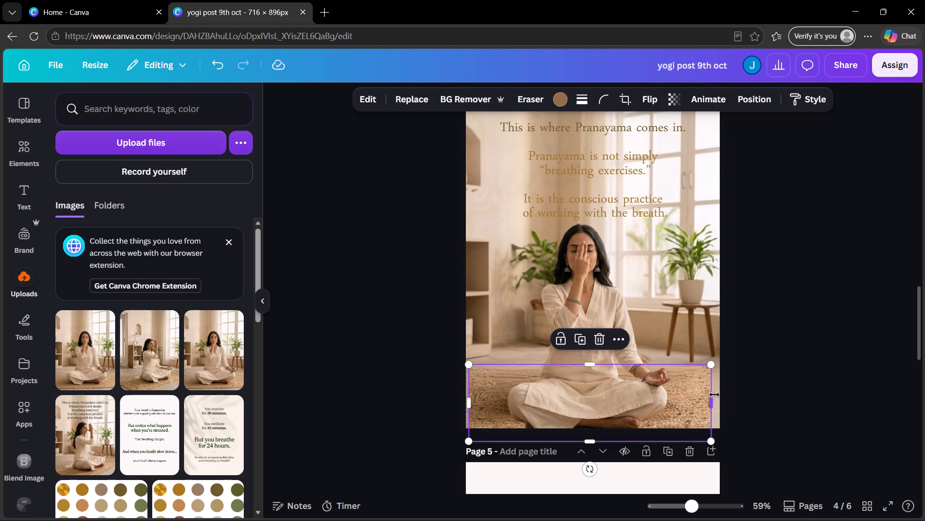
left_click_drag(714, 395, 724, 394)
left_click_drag(466, 398, 460, 398)
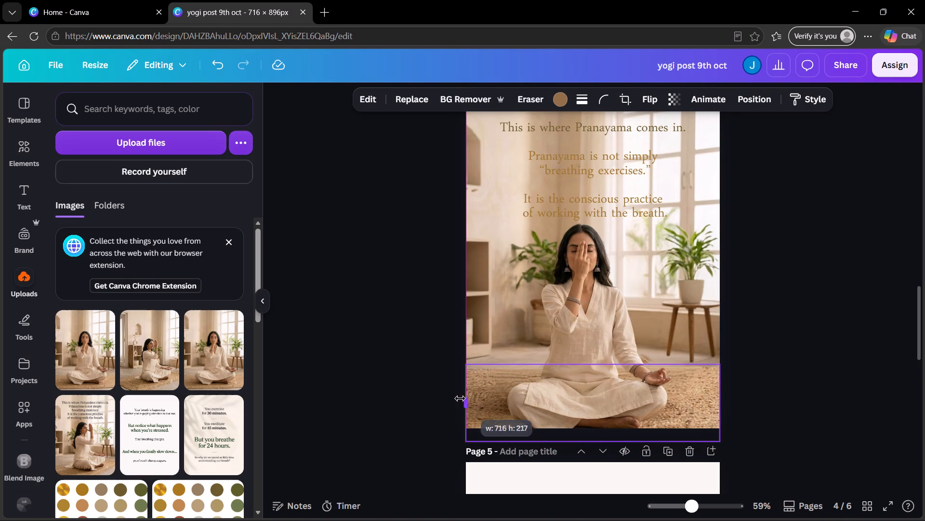
left_click_drag(460, 398, 459, 399)
left_click(868, 360)
Nudge the seated woman on page 4 up by about 14 px.
left_click(627, 360)
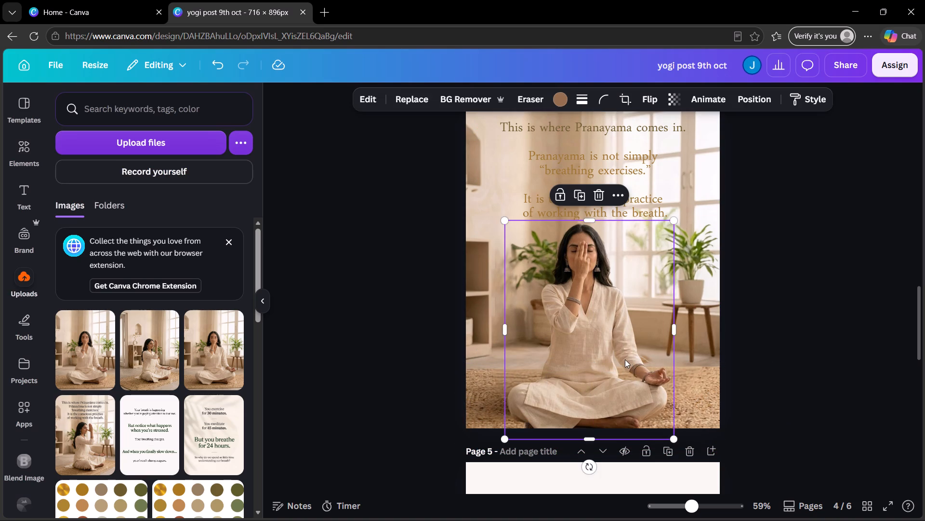
key("Up")
key("Up")
key("Up")
key("Up")
key("Up")
key("Up")
key("Up")
key("Up")
key("Up")
key("Up")
key("Up")
key("Up")
key("Up")
key("Up")
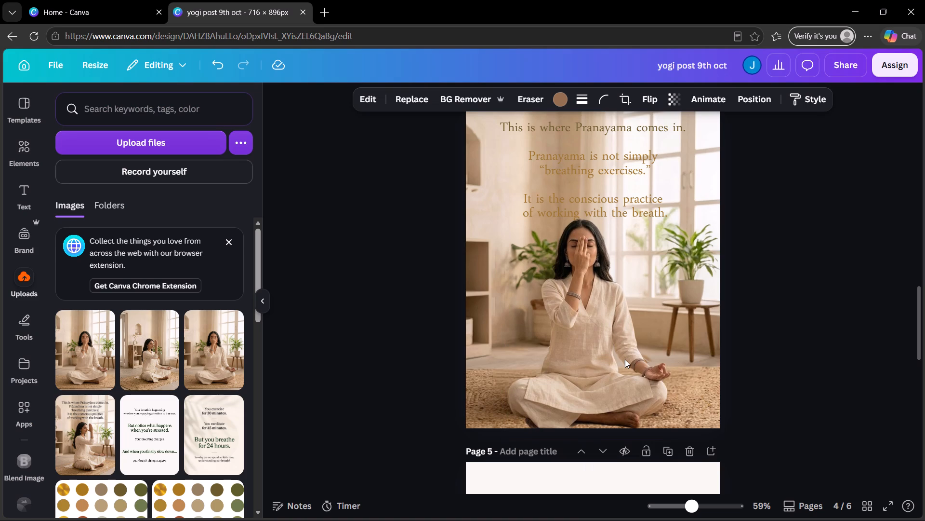
left_click(812, 346)
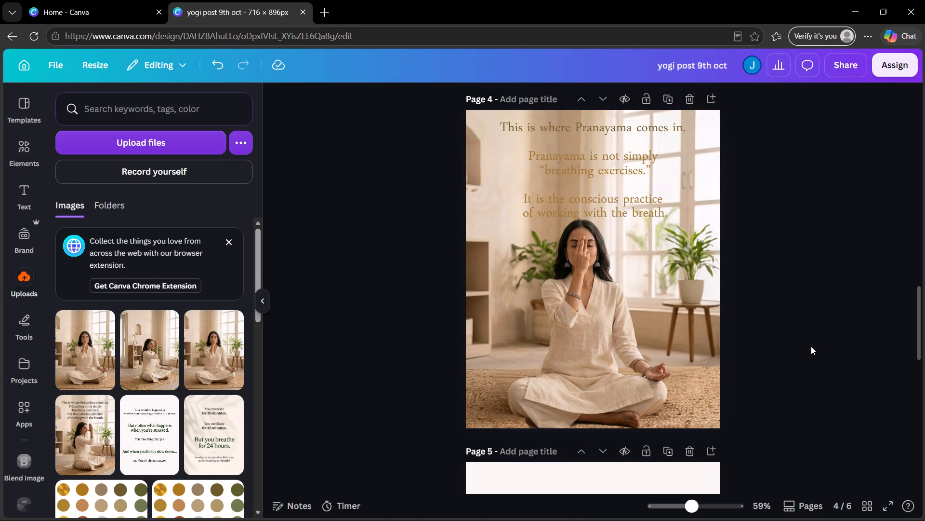
Tighten the line spacing of page 4's Pranayama text so its last line clears the woman's head.
scroll(811, 346, "up", 1)
left_click(608, 218)
left_click(658, 97)
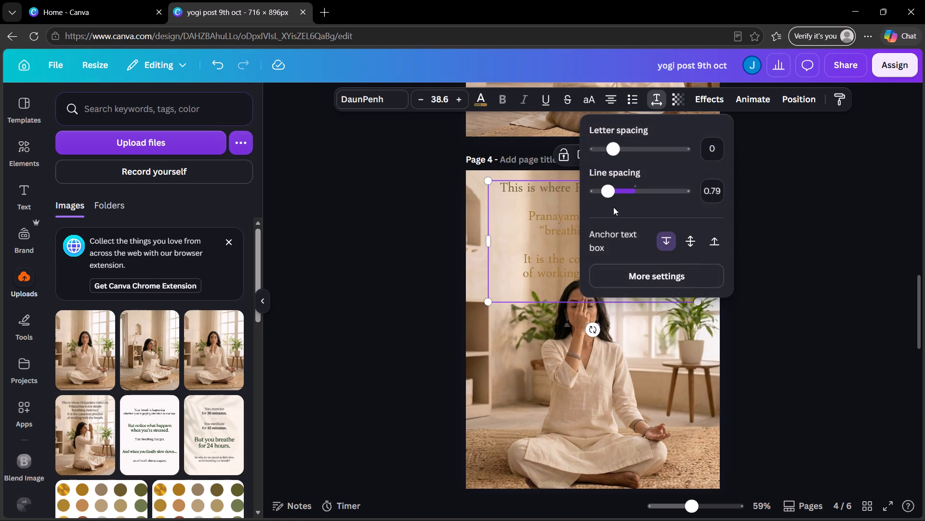
left_click_drag(610, 194, 603, 195)
left_click(924, 281)
left_click(852, 279)
left_click(598, 233)
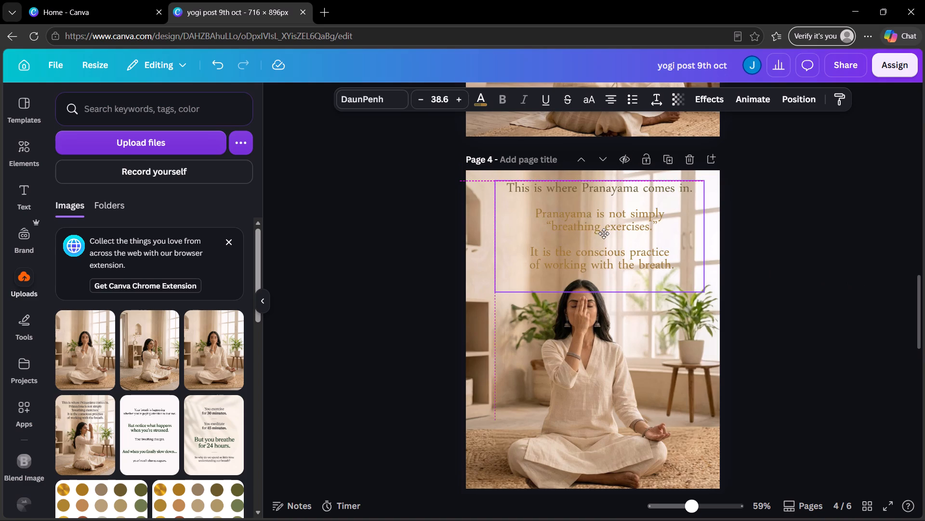
left_click(792, 239)
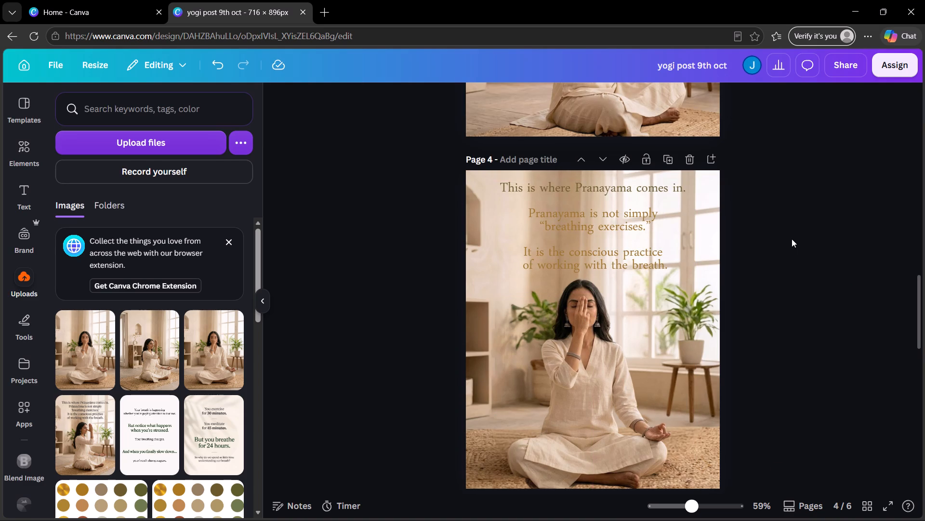
Review the carousel's pages, comparing the text-only pages with the illustrated ones.
scroll(792, 239, "up", 10)
scroll(791, 240, "down", 4)
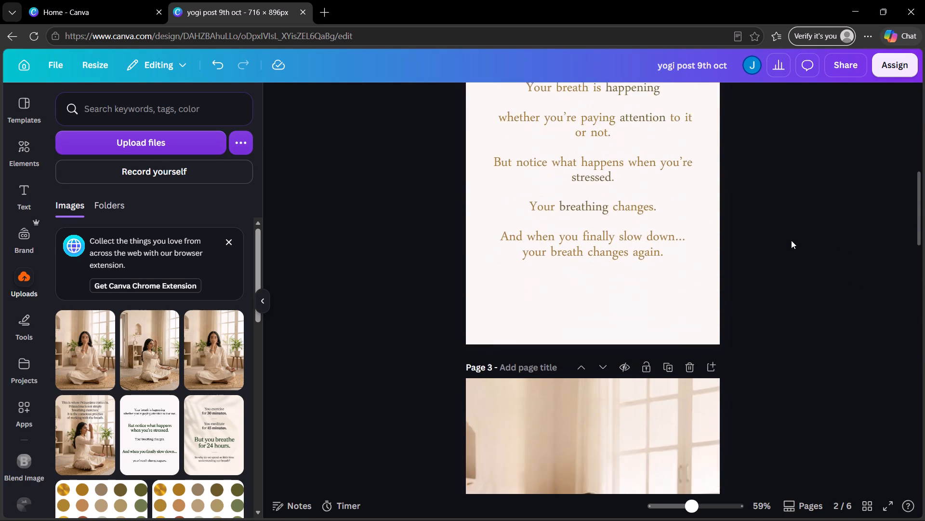
scroll(790, 240, "down", 7)
scroll(783, 245, "up", 1)
scroll(782, 247, "down", 7)
scroll(727, 267, "down", 6)
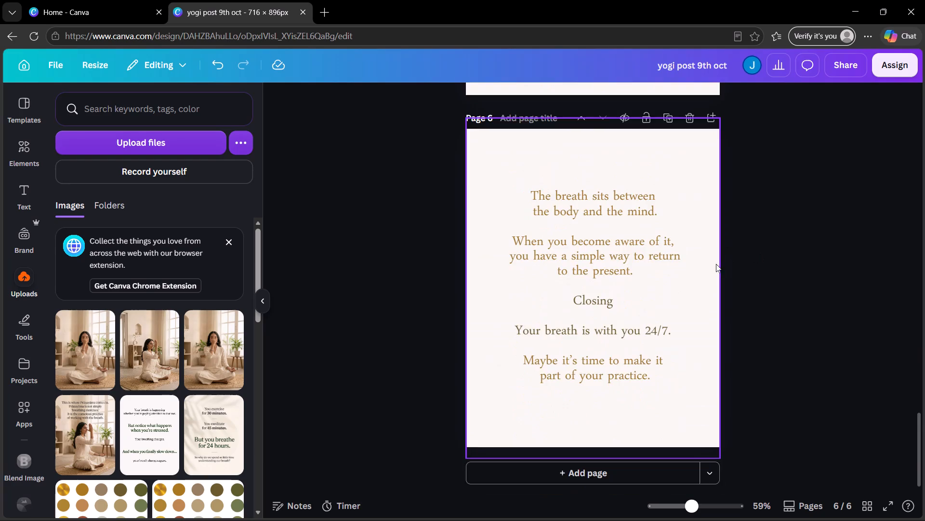
scroll(696, 262, "up", 16)
scroll(690, 284, "down", 4)
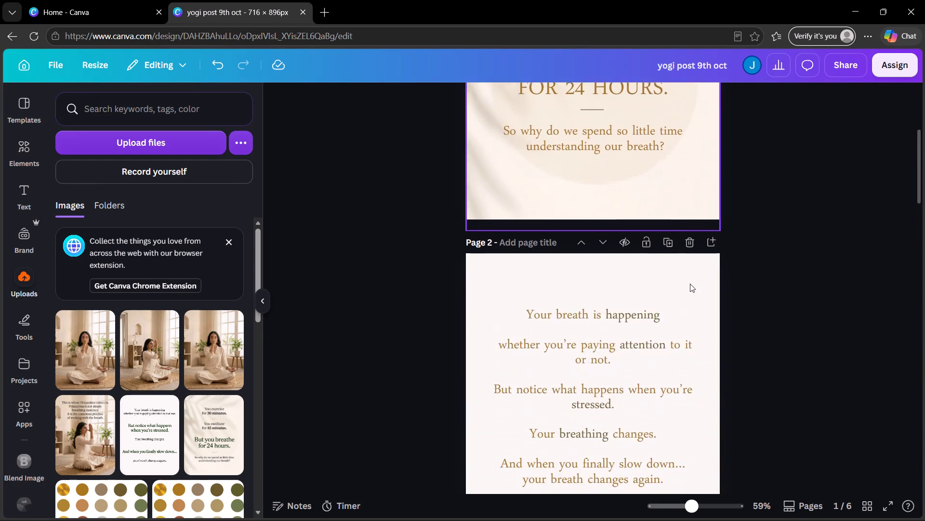
scroll(690, 284, "down", 6)
scroll(690, 281, "up", 4)
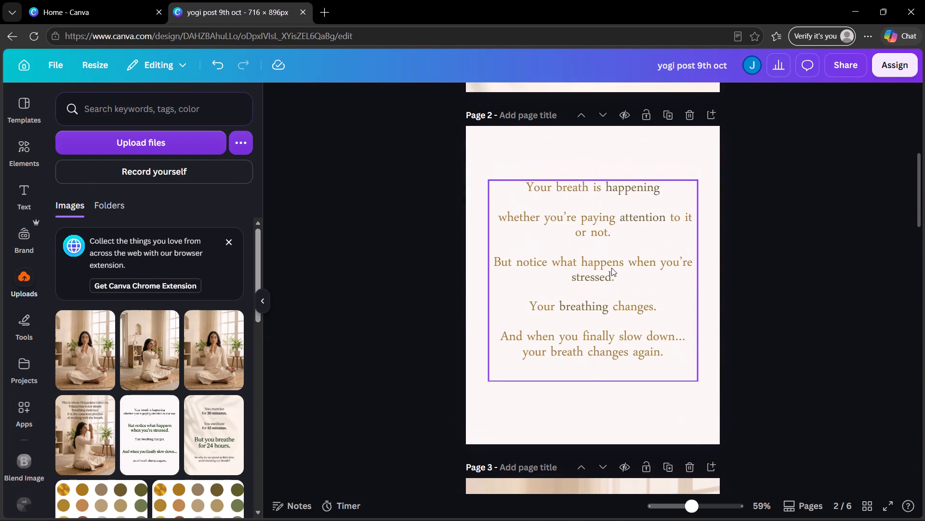
Move the "Your breath is happening" text block from page 2 onto the upper part of page 3.
left_click_drag(611, 268, 609, 324)
scroll(620, 326, "down", 4)
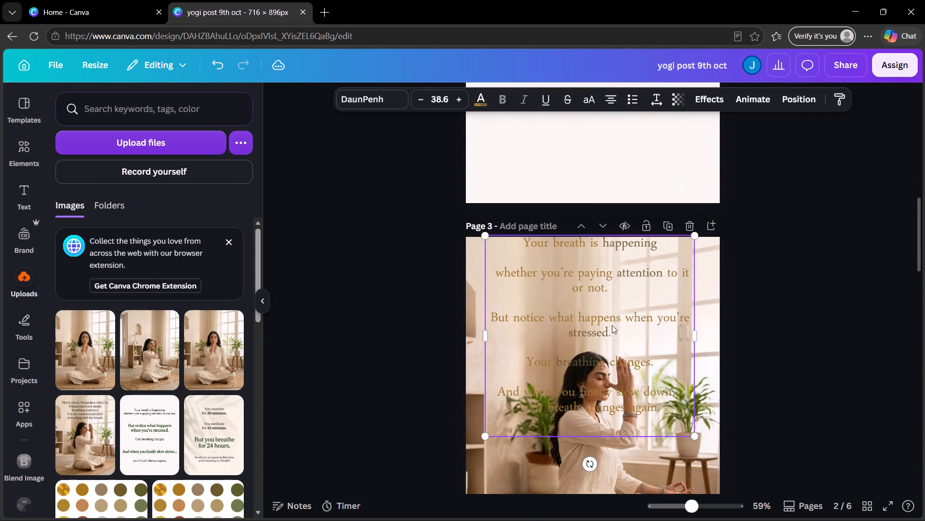
left_click_drag(619, 322, 617, 335)
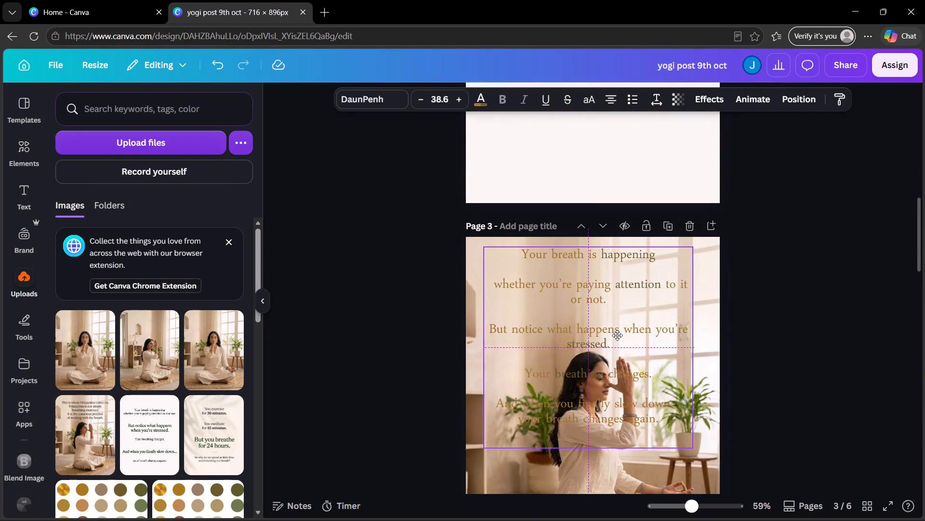
left_click_drag(617, 335, 618, 335)
Scale down the seated woman on page 3 and shift her right, keeping her seated at the page's lower edge.
scroll(618, 335, "down", 2)
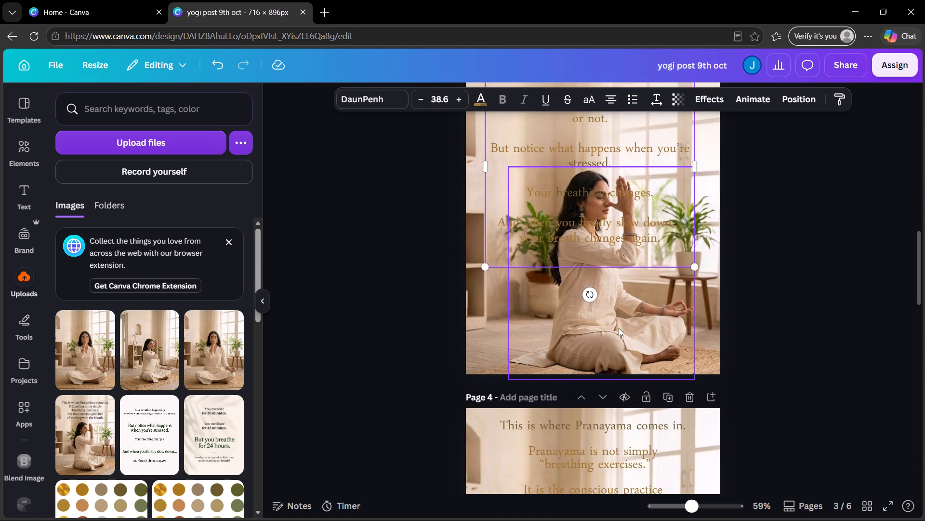
left_click(632, 308)
left_click_drag(697, 166, 634, 243)
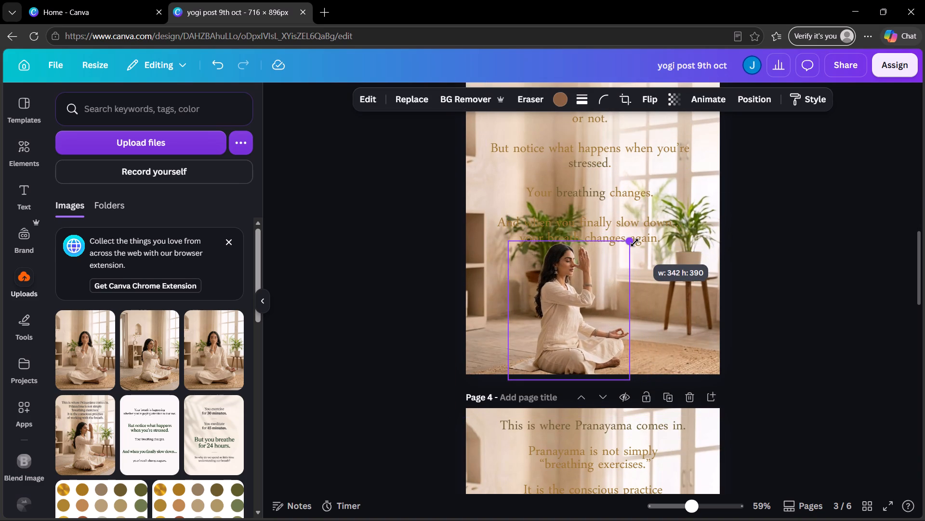
left_click_drag(634, 243, 687, 224)
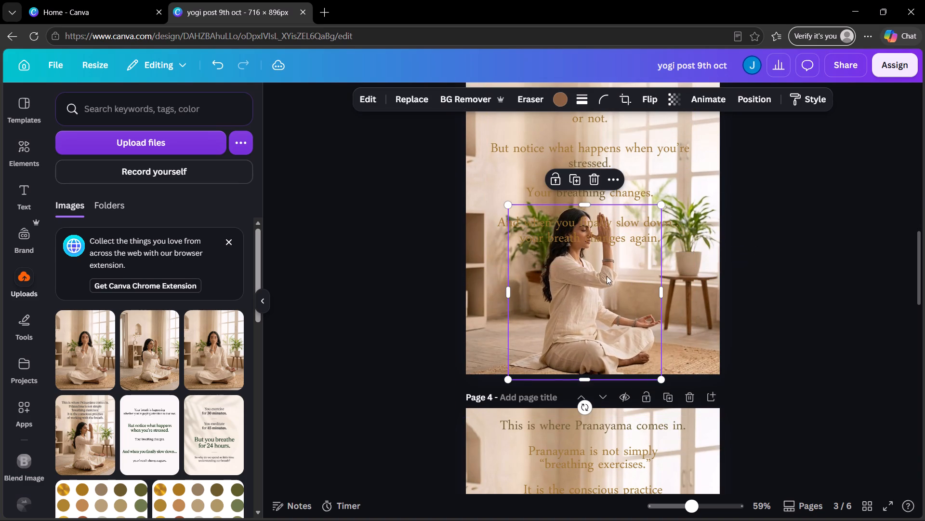
left_click_drag(617, 287, 635, 285)
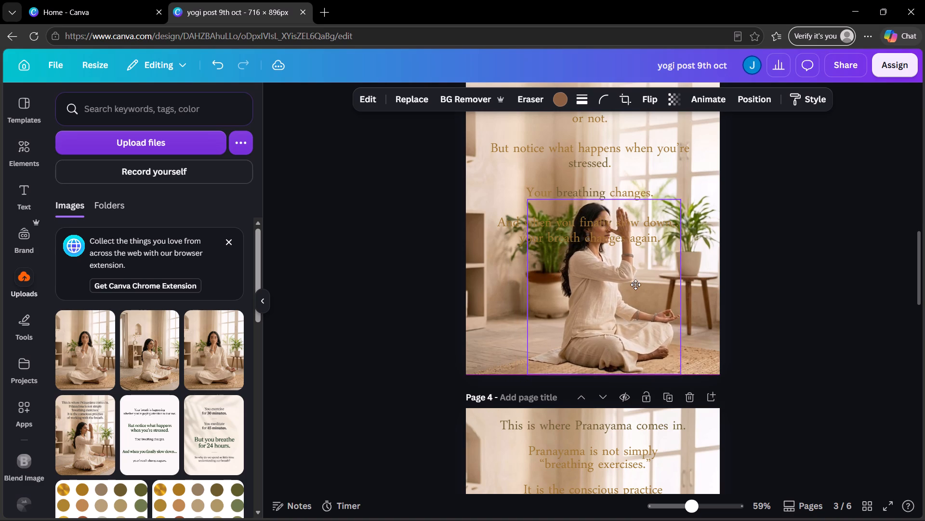
left_click_drag(635, 285, 634, 287)
left_click(861, 294)
Tighten the line spacing of page 3's text block to about 0.67.
scroll(804, 297, "up", 2)
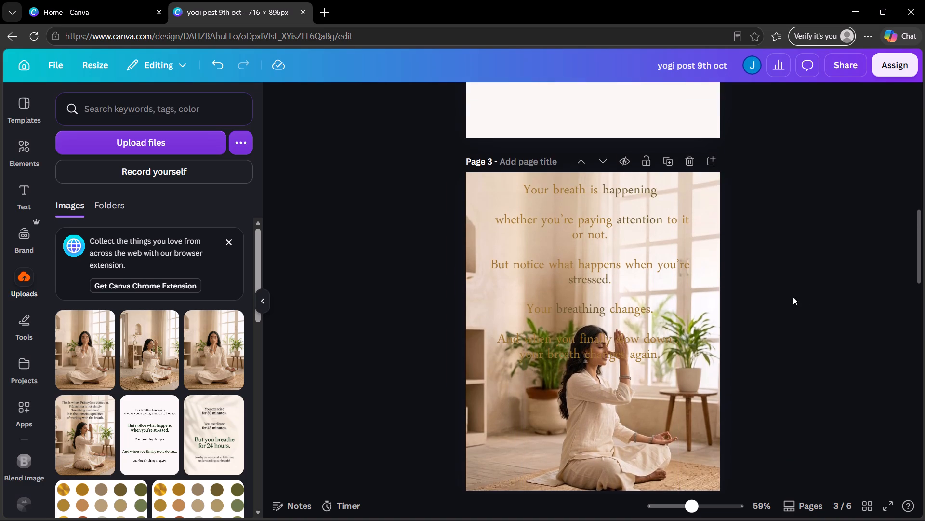
left_click(627, 297)
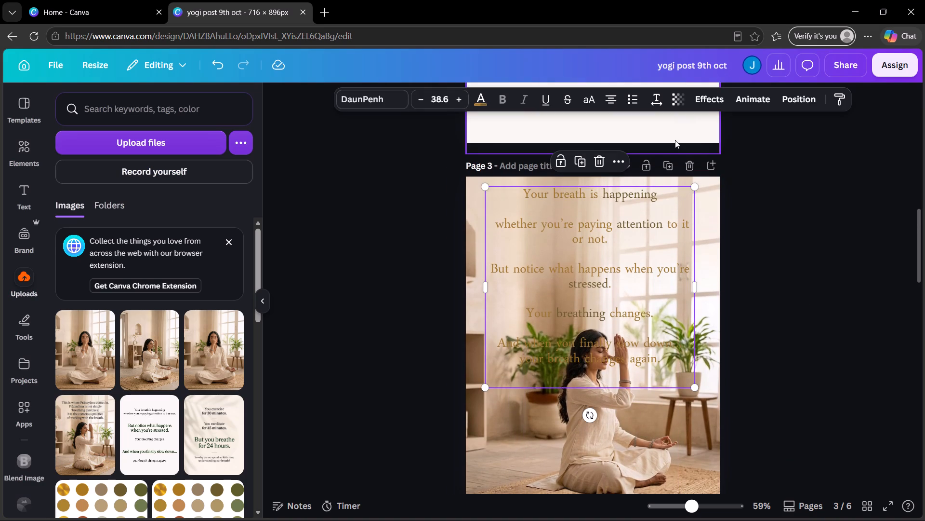
left_click(655, 96)
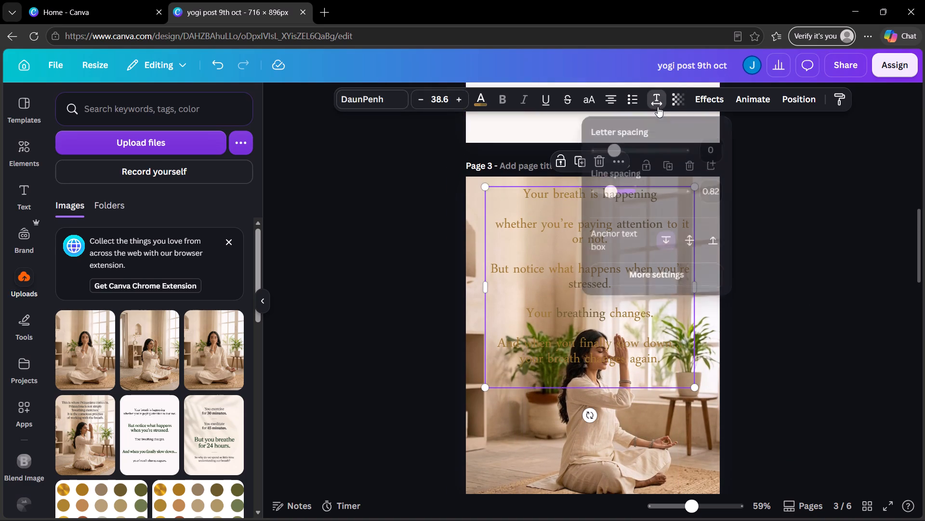
left_click_drag(611, 190, 602, 188)
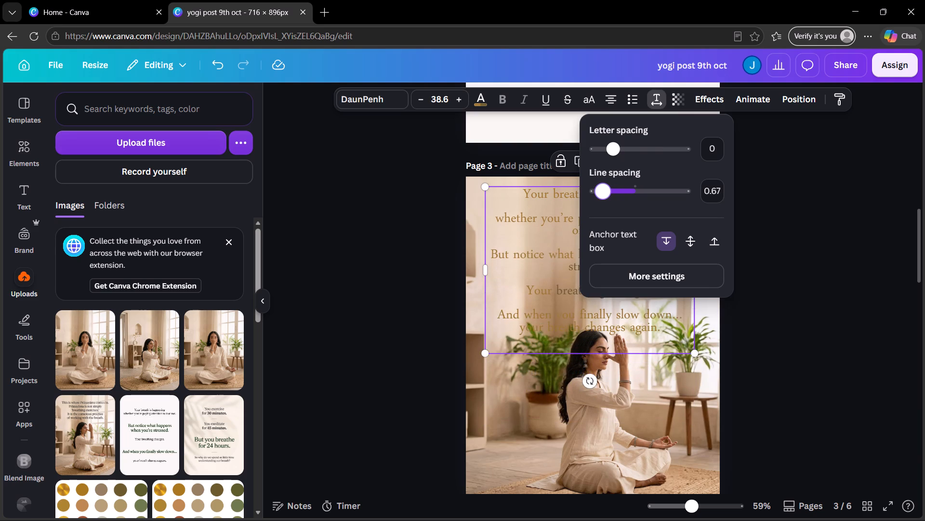
left_click_drag(602, 188, 601, 187)
left_click(792, 205)
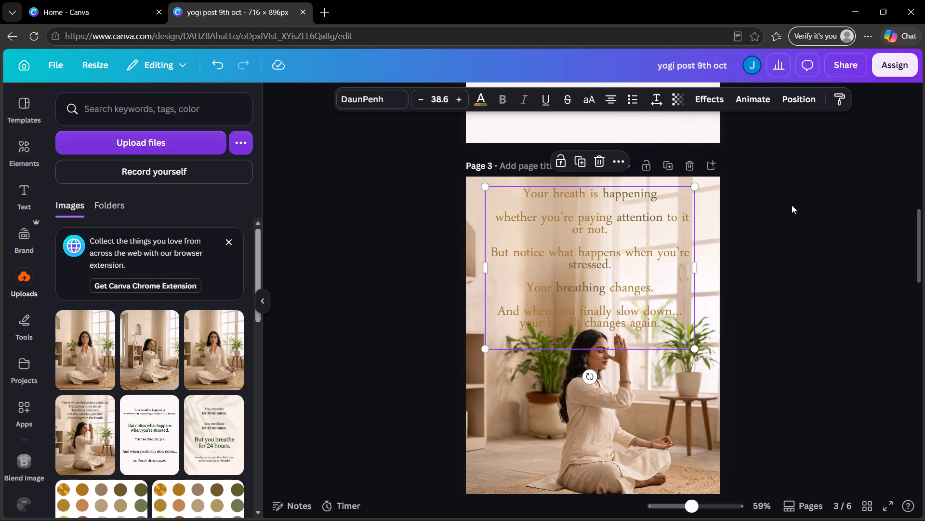
left_click(792, 205)
Shift page 3's text block slightly right and up.
left_click_drag(607, 236, 613, 235)
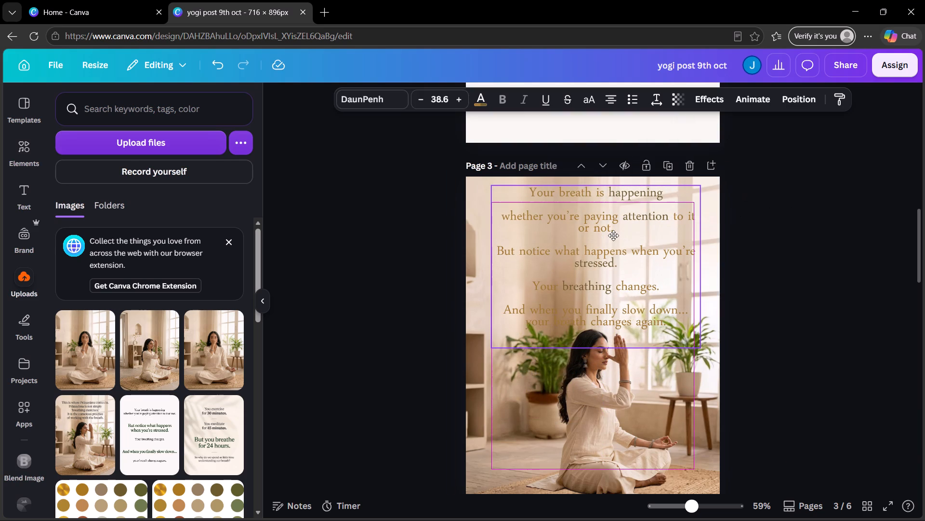
left_click_drag(613, 235, 612, 235)
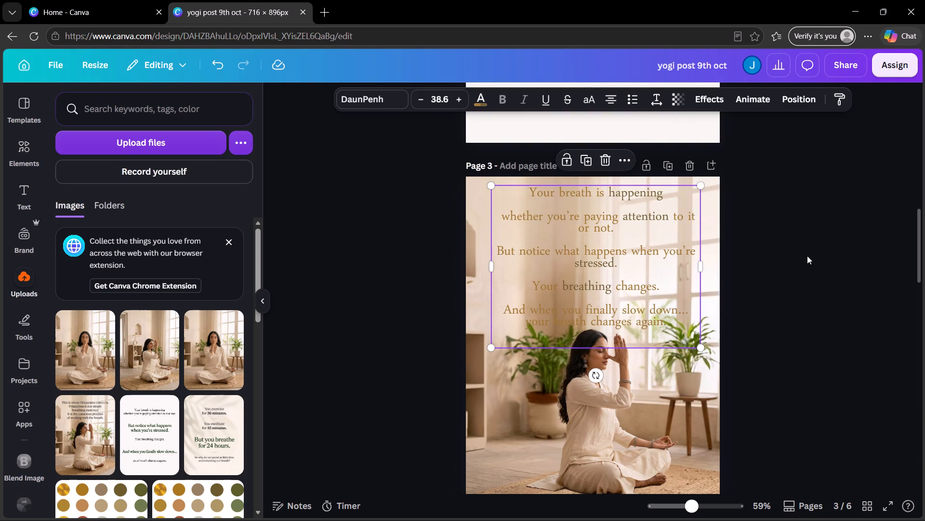
left_click(807, 256)
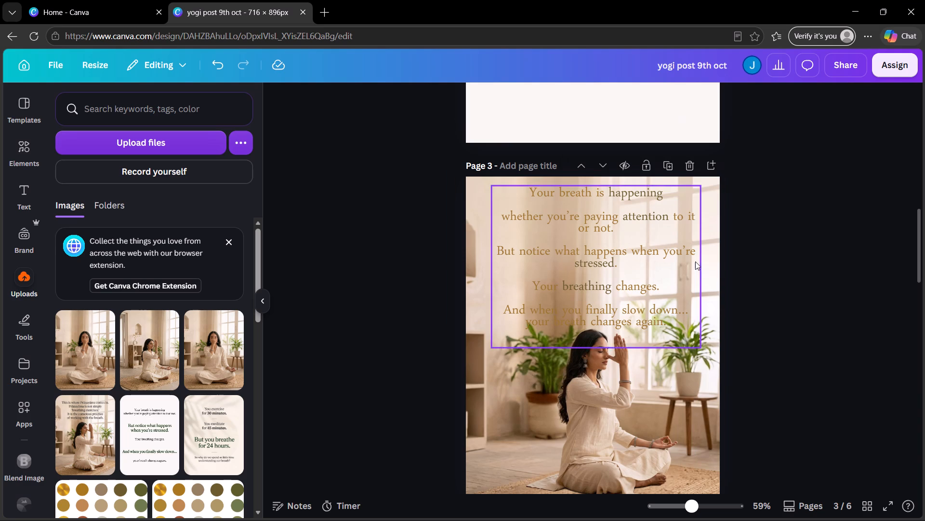
Nudge the seated woman on page 4 right by about 13 px to centre her on the page.
scroll(787, 269, "down", 2)
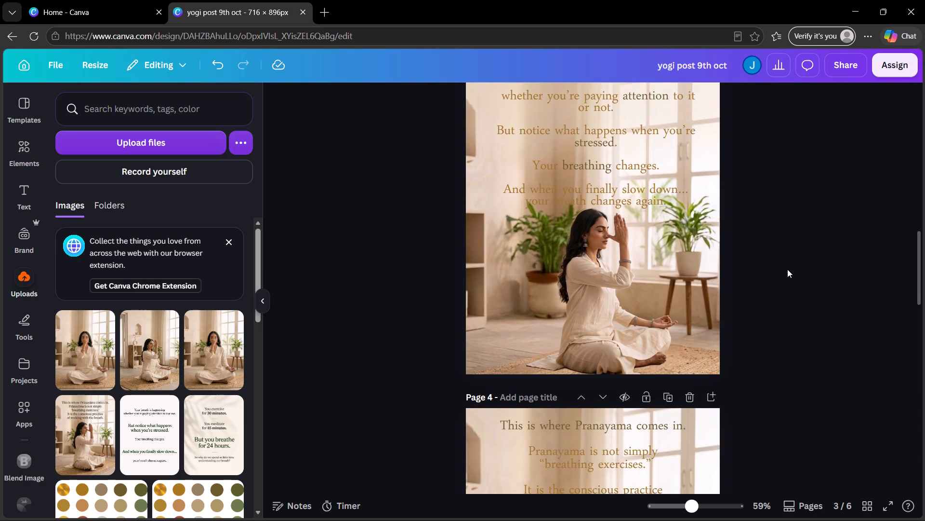
scroll(787, 269, "down", 4)
scroll(787, 269, "up", 3)
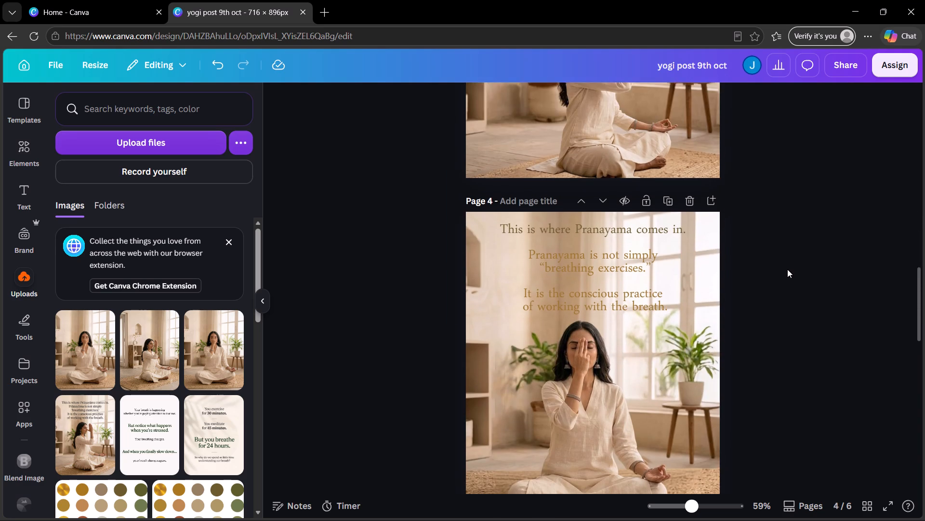
scroll(787, 269, "down", 3)
left_click(644, 329)
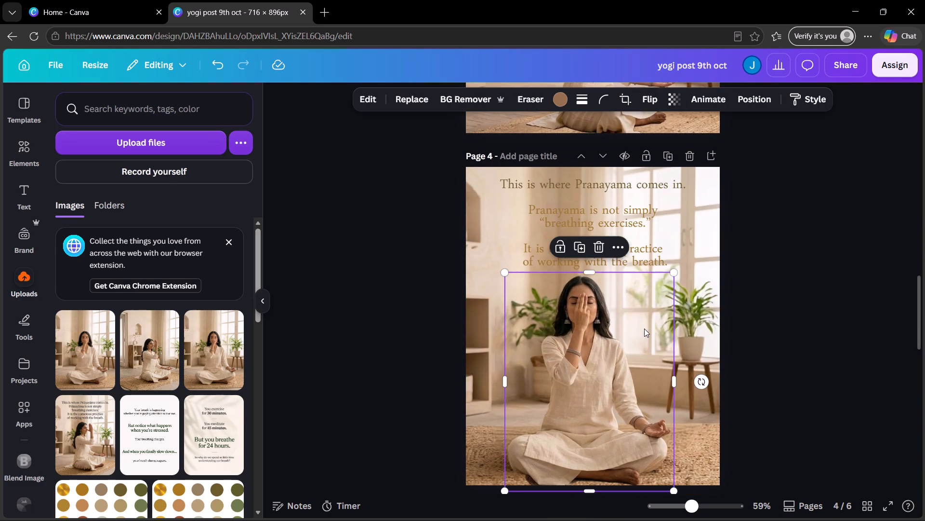
key("Right")
key("Right")
key("Right")
key("Right")
key("Right")
key("Right")
key("Right")
key("Right")
key("Right")
key("Right")
key("Right")
key("Right")
key("Right")
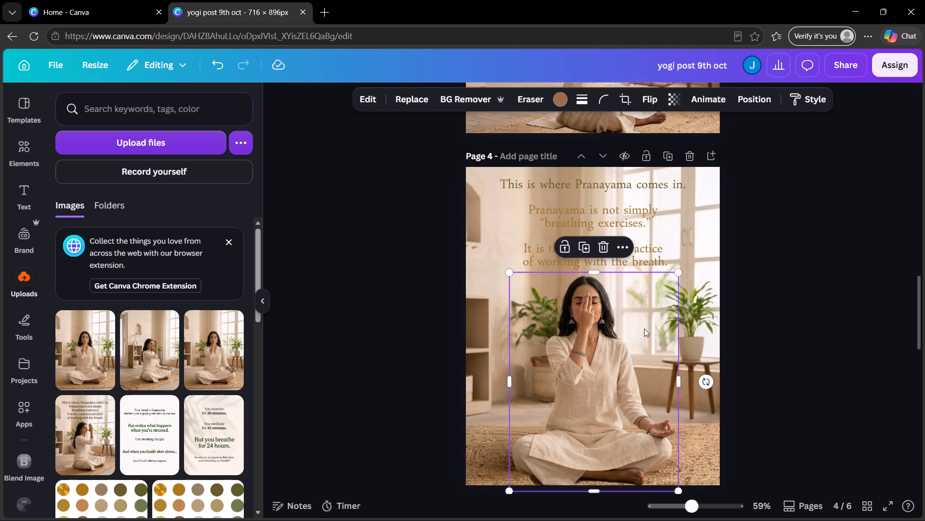
Open the "What if sitting still was actually a yoga practice?" design and copy the white haze image behind page 1's heading.
left_click(808, 308)
scroll(779, 308, "down", 7)
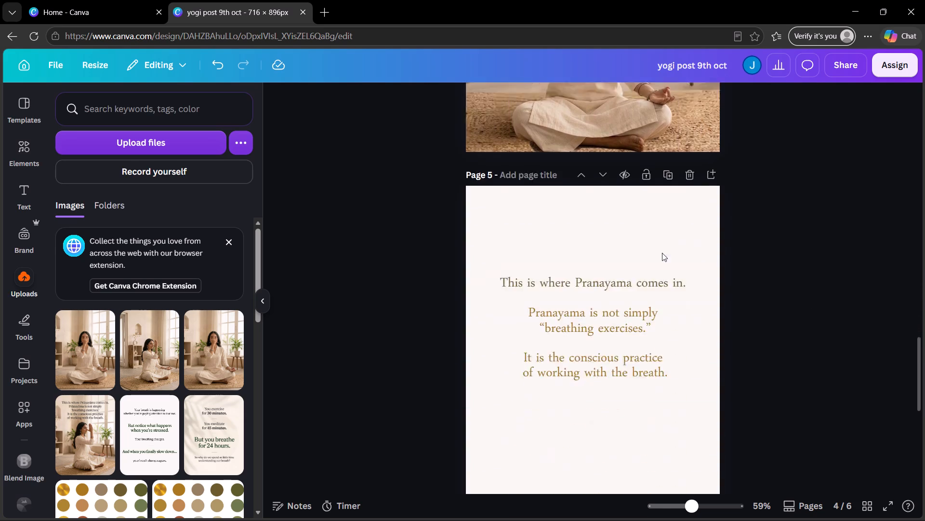
left_click(100, 0)
scroll(498, 216, "down", 3)
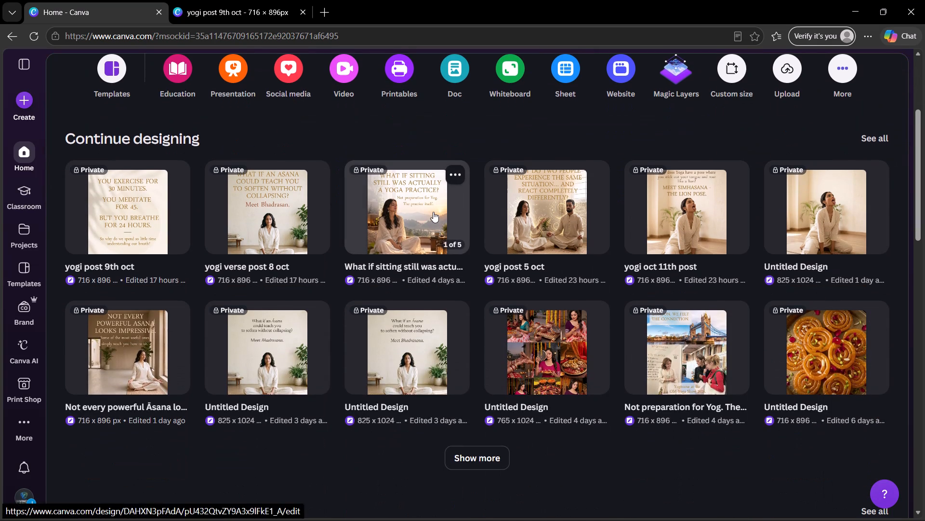
left_click(433, 212)
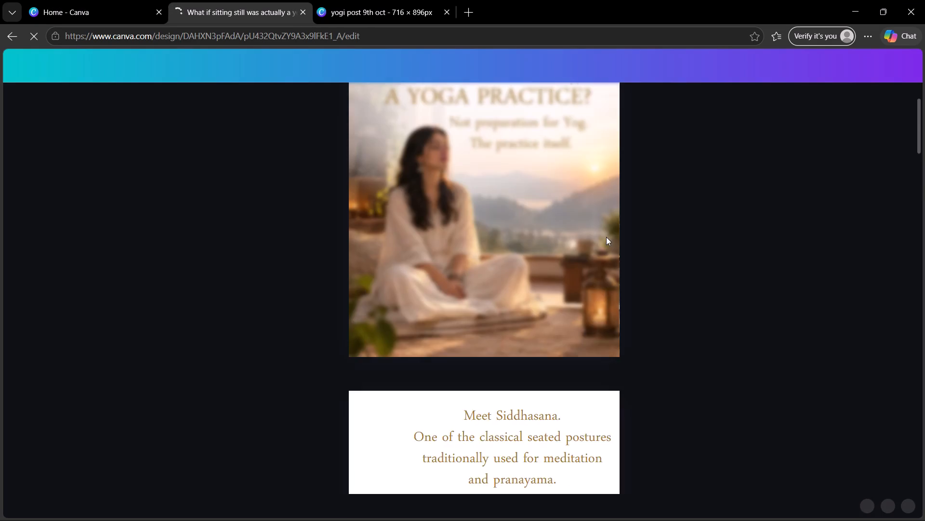
scroll(587, 232, "up", 4)
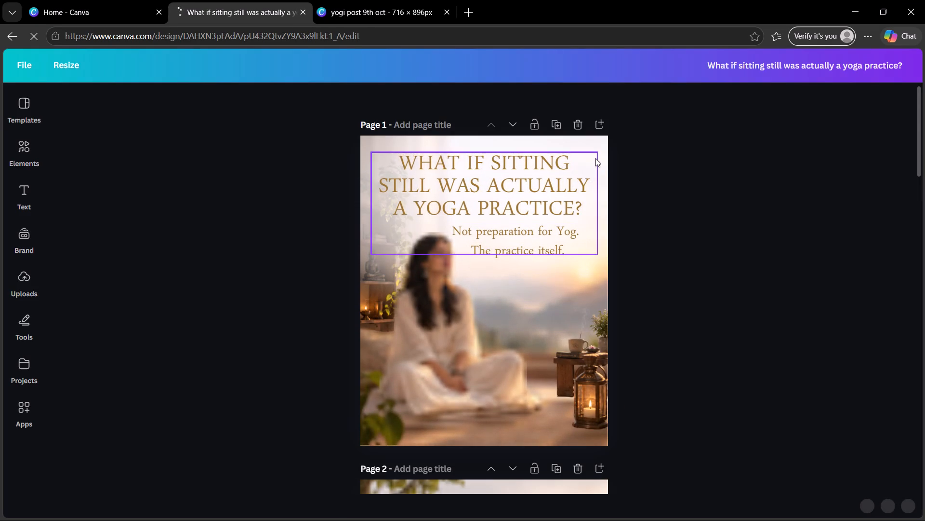
left_click(602, 143)
key("ctrl+c")
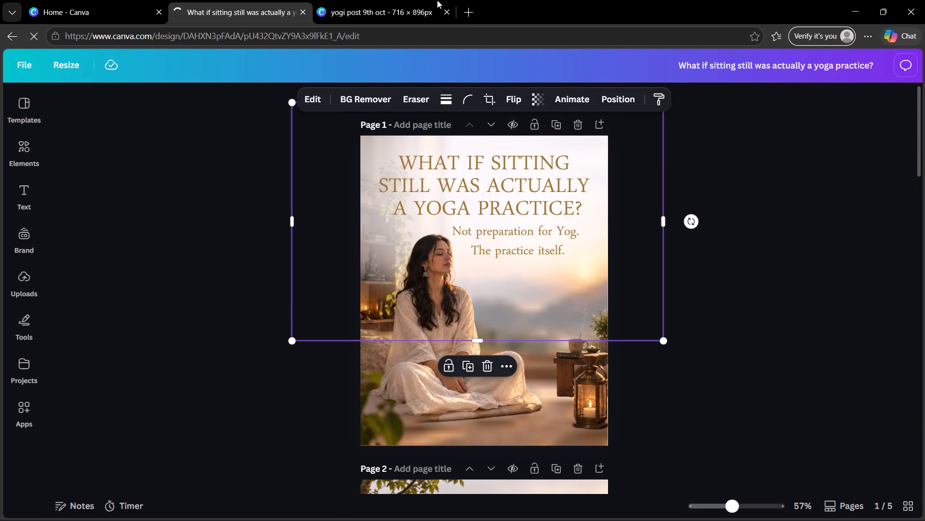
Paste the white haze onto page 4 of "yogi post 9th oct" and shift it slightly up over the text area.
left_click(363, 0)
scroll(698, 234, "down", 4)
scroll(697, 234, "up", 2)
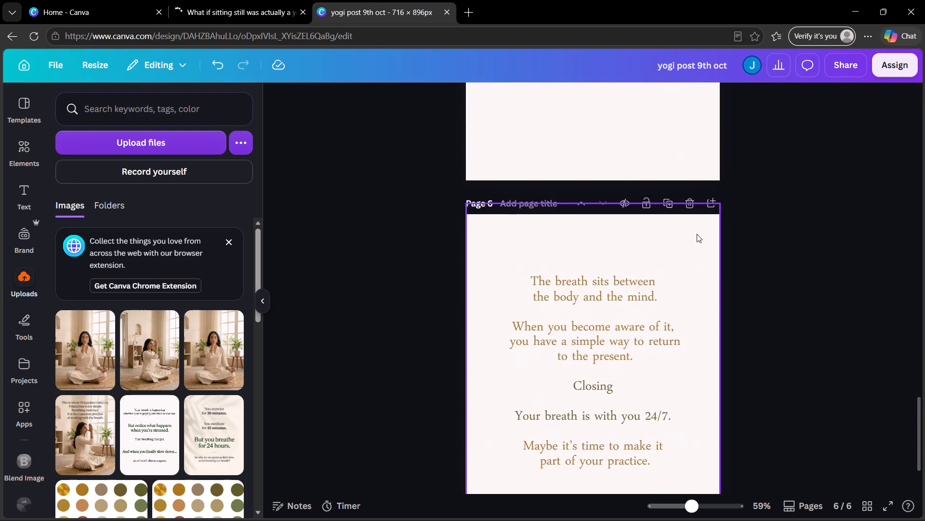
scroll(697, 234, "up", 8)
key("ctrl+v")
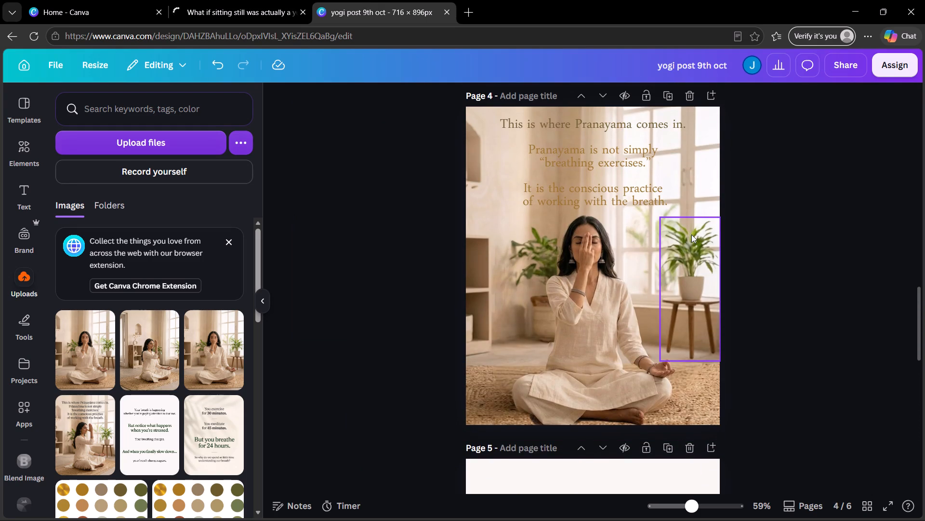
scroll(866, 309, "up", 3)
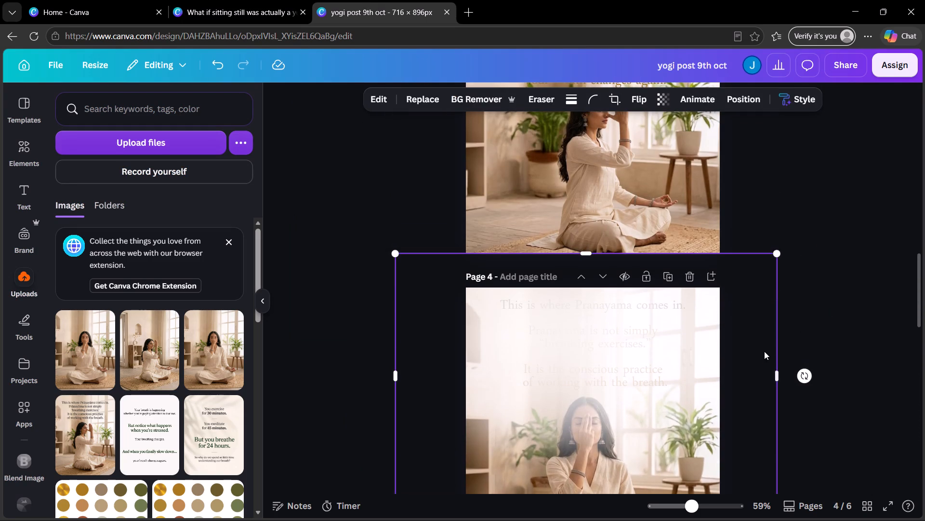
left_click_drag(762, 351, 762, 329)
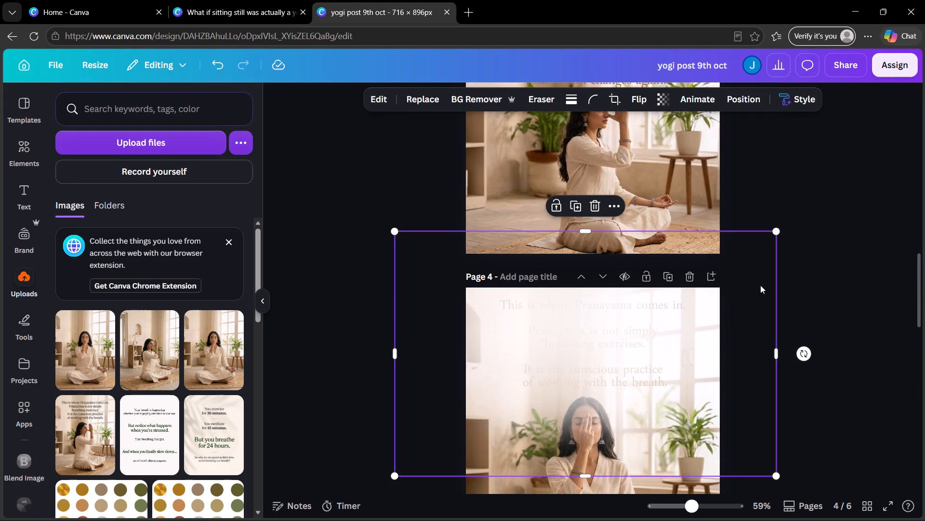
Reorder page 4's layers so the text is in front, the seated woman below it, and the white haze behind both.
left_click(740, 98)
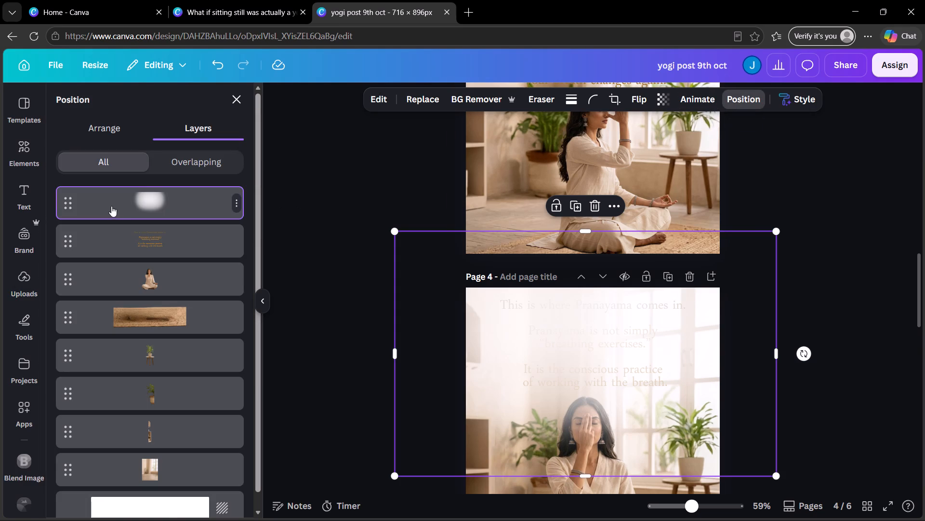
left_click_drag(129, 199, 135, 261)
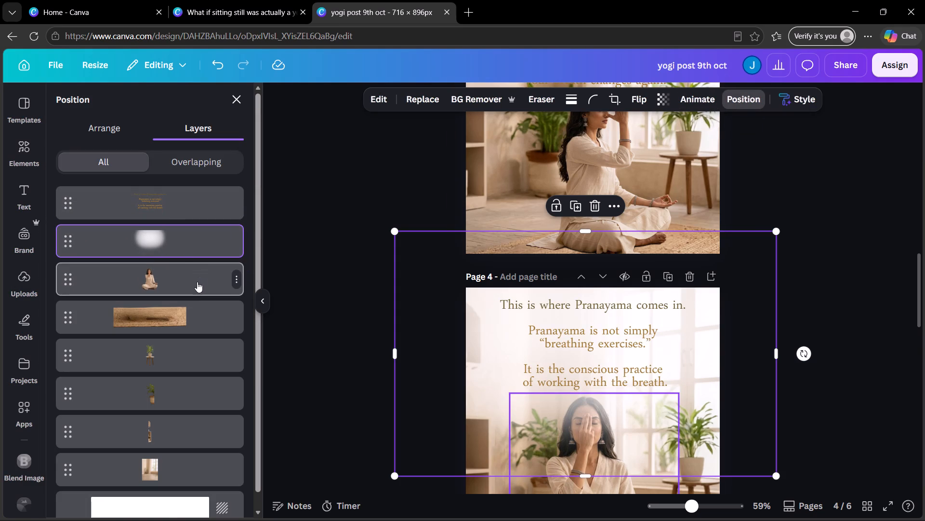
left_click_drag(197, 282, 197, 235)
double_click(839, 297)
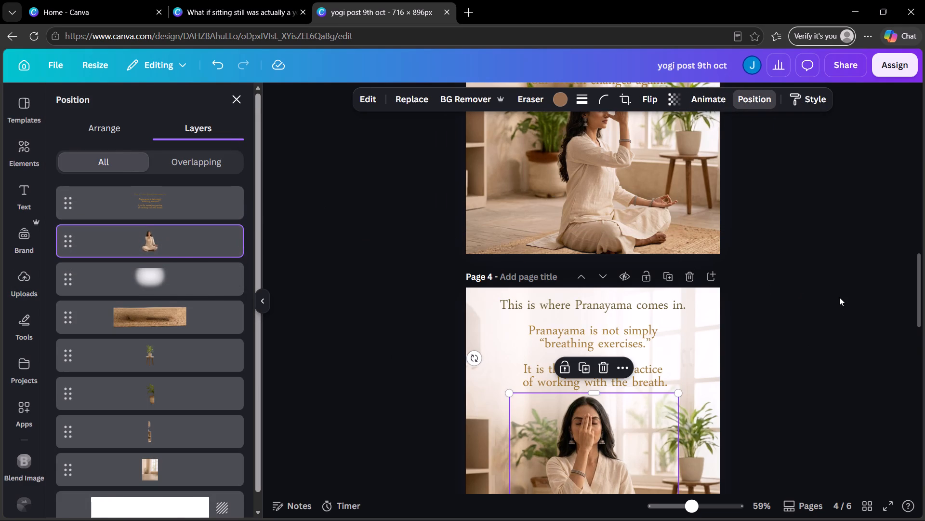
scroll(839, 295, "down", 2)
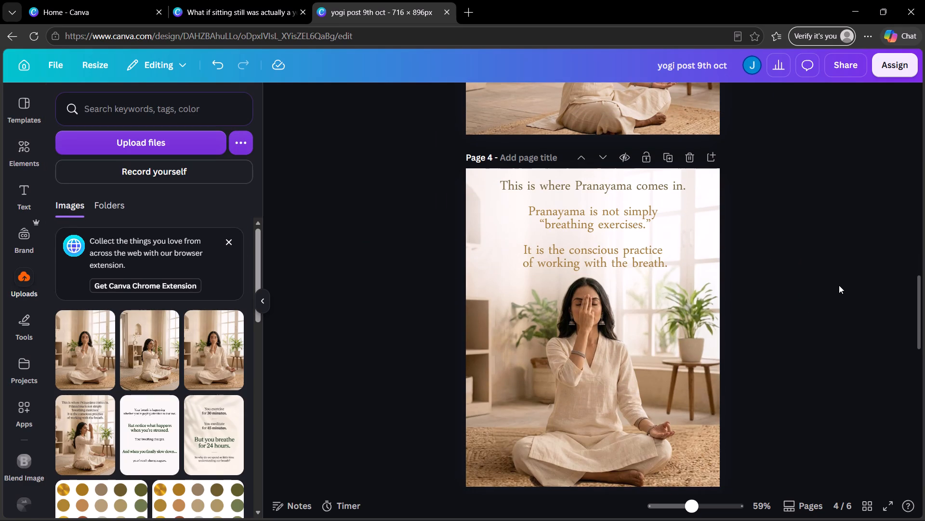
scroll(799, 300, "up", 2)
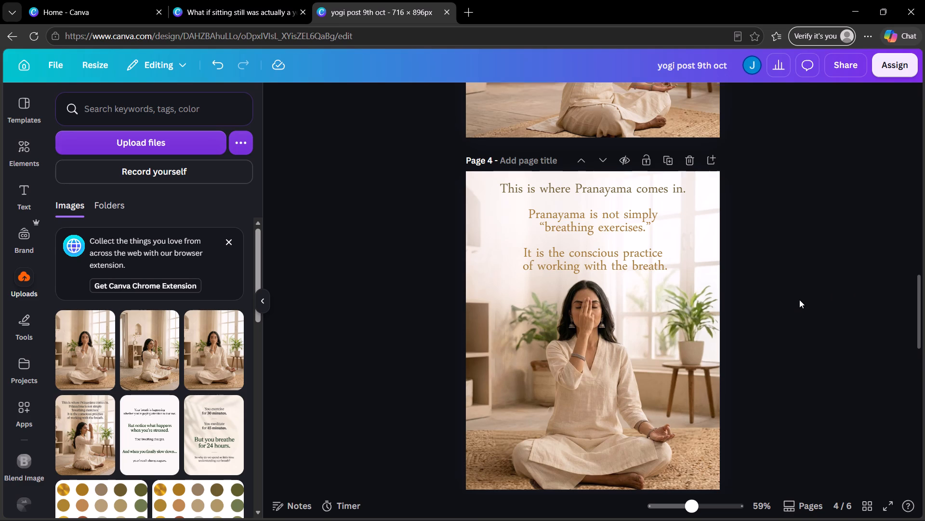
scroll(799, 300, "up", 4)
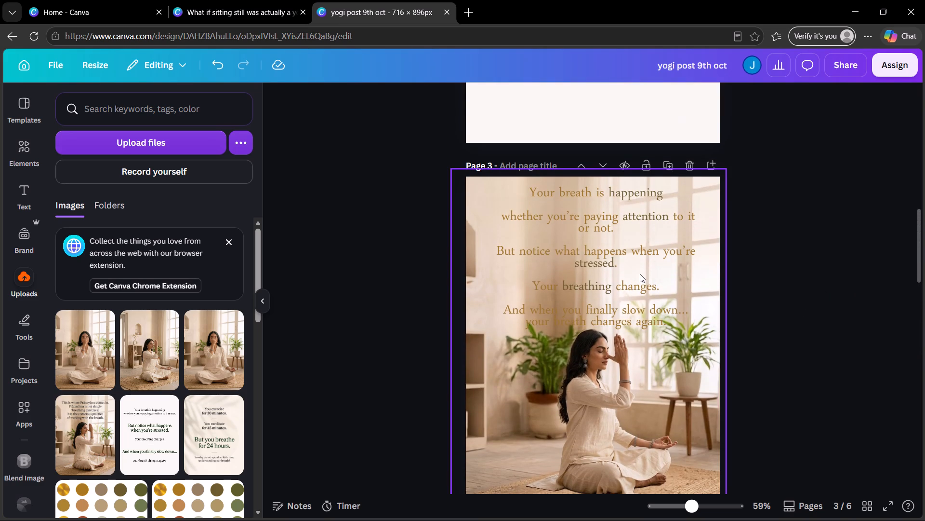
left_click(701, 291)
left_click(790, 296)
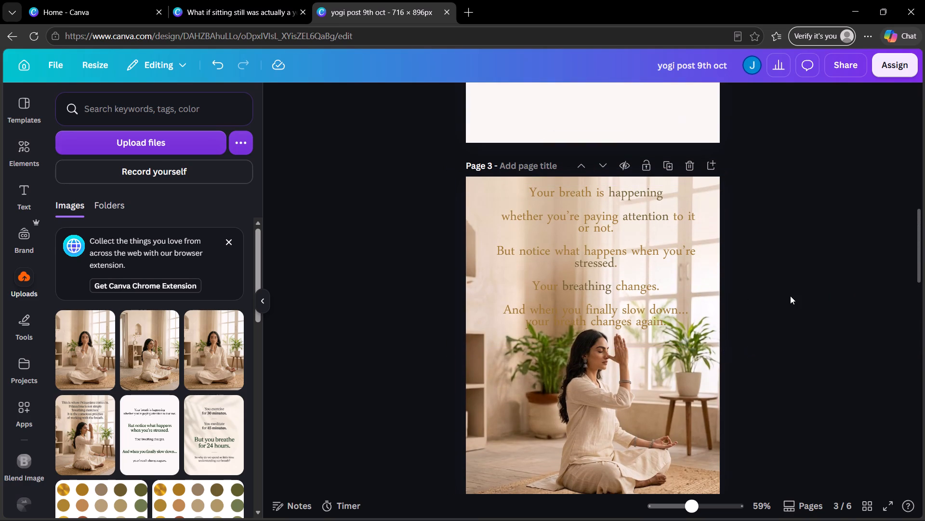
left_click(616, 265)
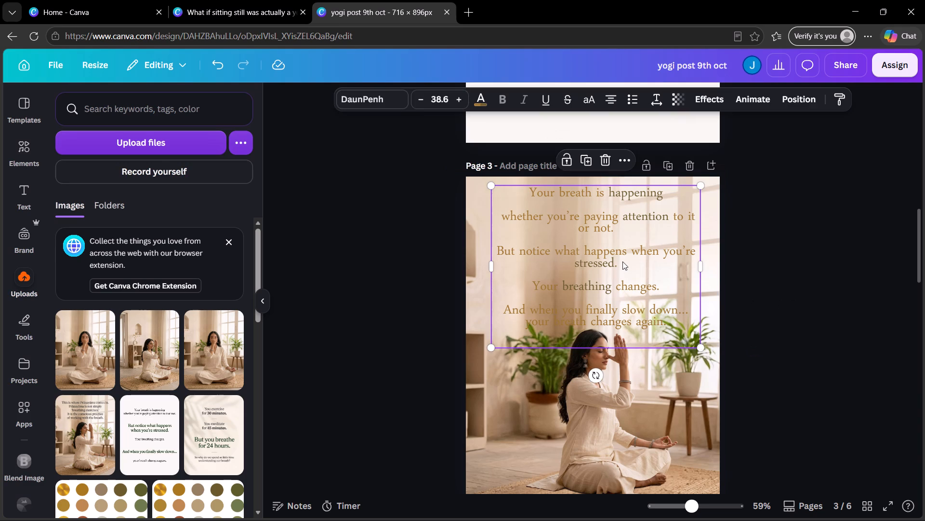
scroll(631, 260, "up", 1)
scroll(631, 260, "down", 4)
Trim the white haze on page 4 from above so it starts just over the page's upper edge.
left_click(714, 237)
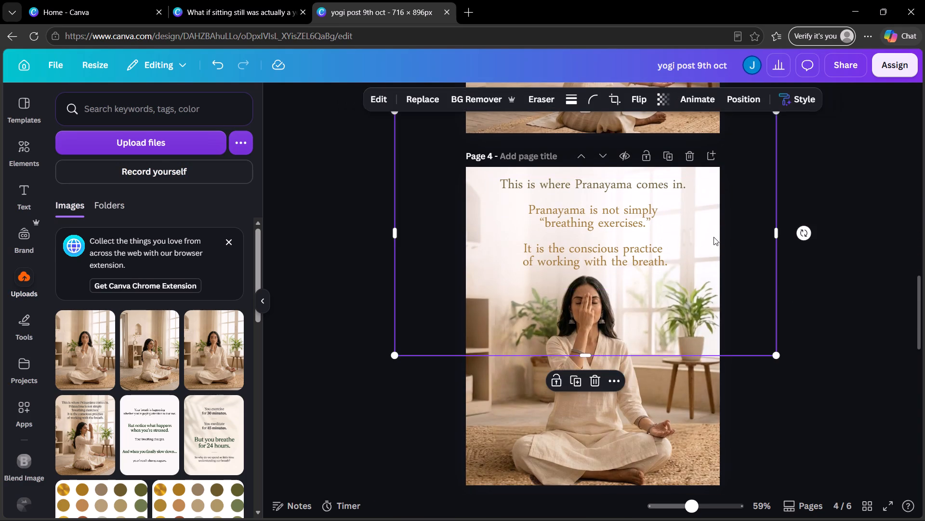
scroll(714, 237, "up", 1)
left_click_drag(585, 171, 584, 218)
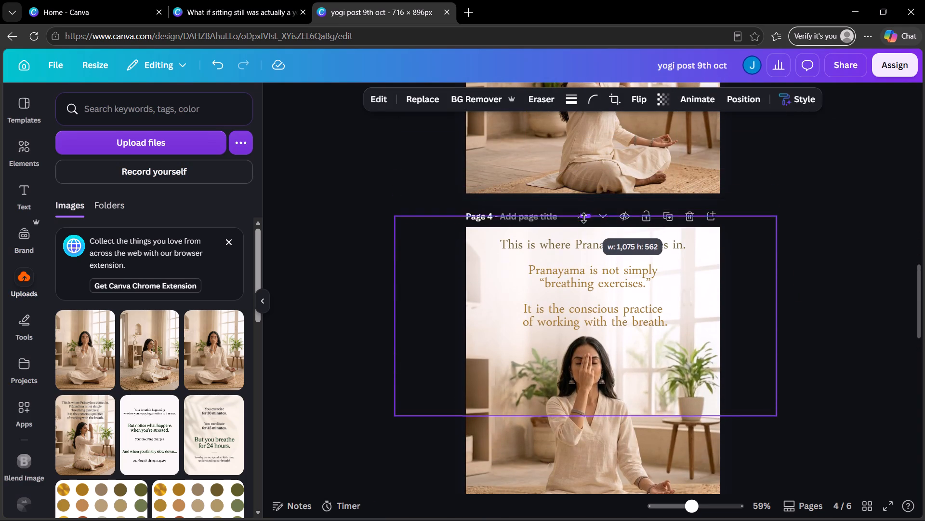
left_click_drag(584, 218, 583, 224)
Copy page 4's trimmed white haze and paste it onto page 3.
key("ctrl+c")
scroll(592, 223, "up", 3)
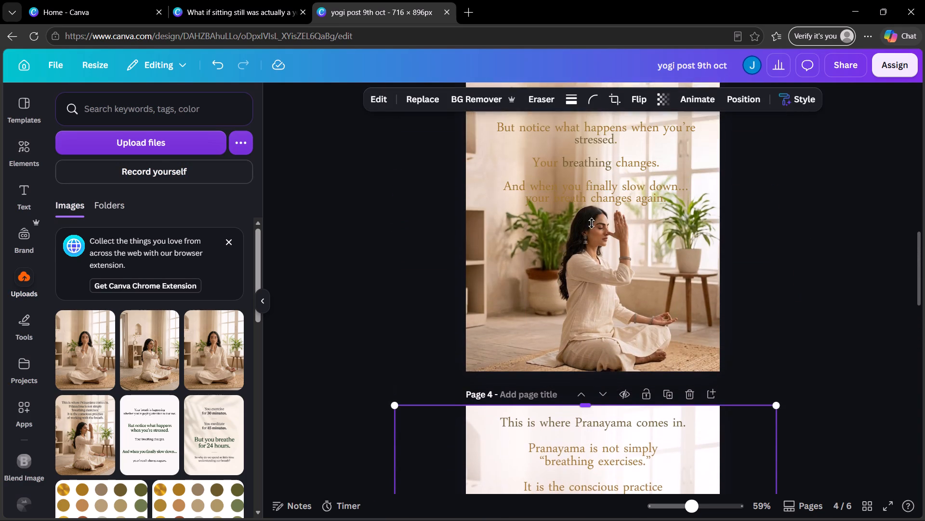
scroll(592, 223, "up", 3)
scroll(593, 224, "down", 2)
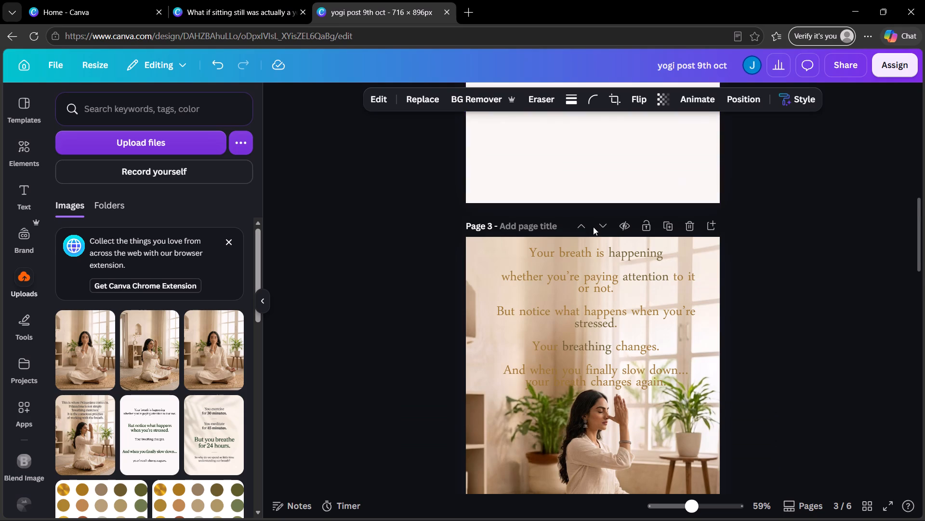
scroll(593, 227, "down", 1)
left_click(706, 278)
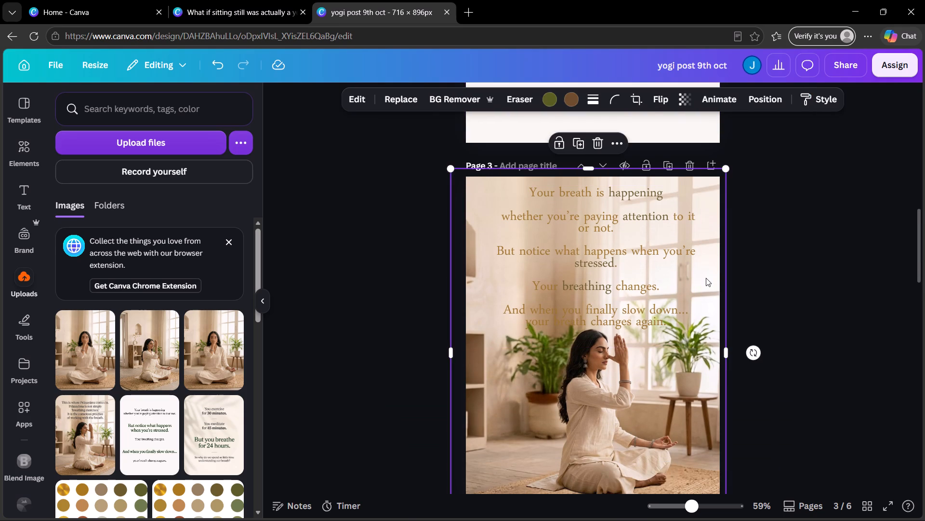
key("ctrl+v")
left_click(824, 288)
left_click(726, 276)
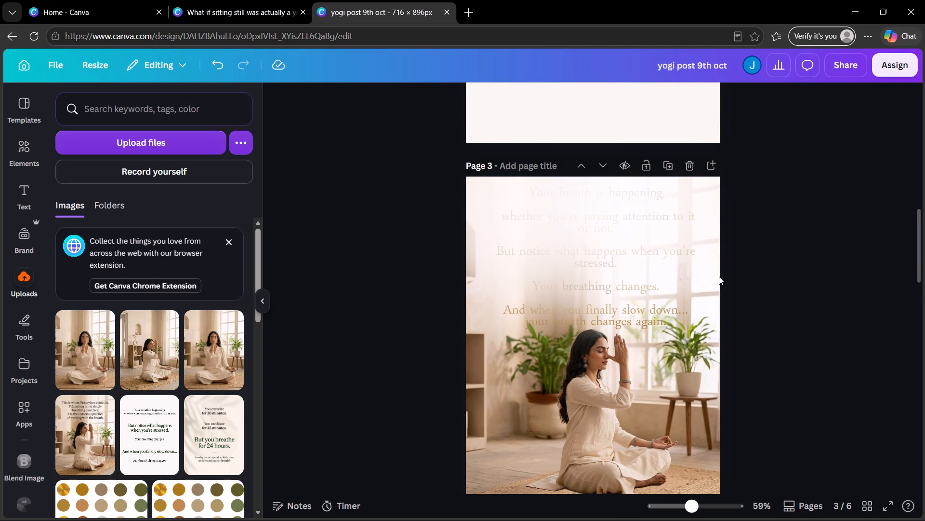
Extend the white haze on page 3 upward to the page's upper edge and centre it horizontally.
left_click_drag(702, 274, 701, 279)
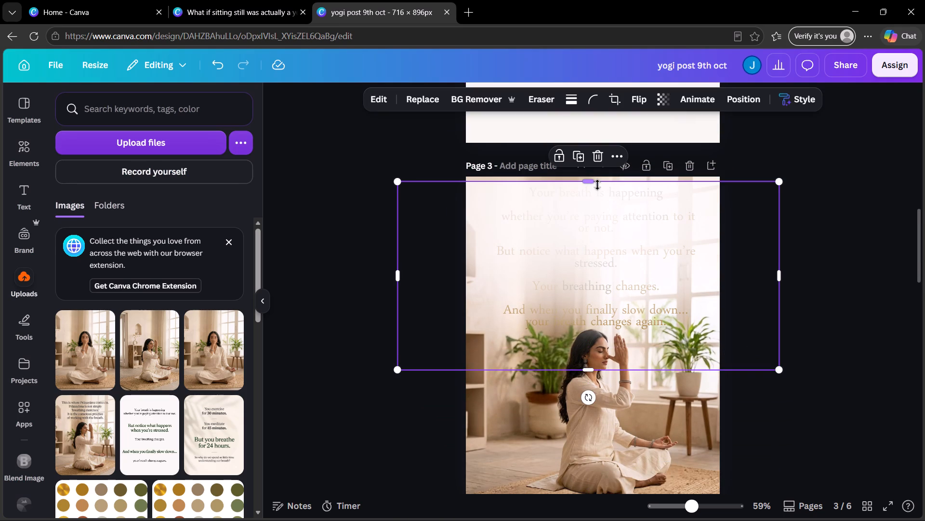
left_click_drag(596, 185, 594, 175)
left_click(647, 274)
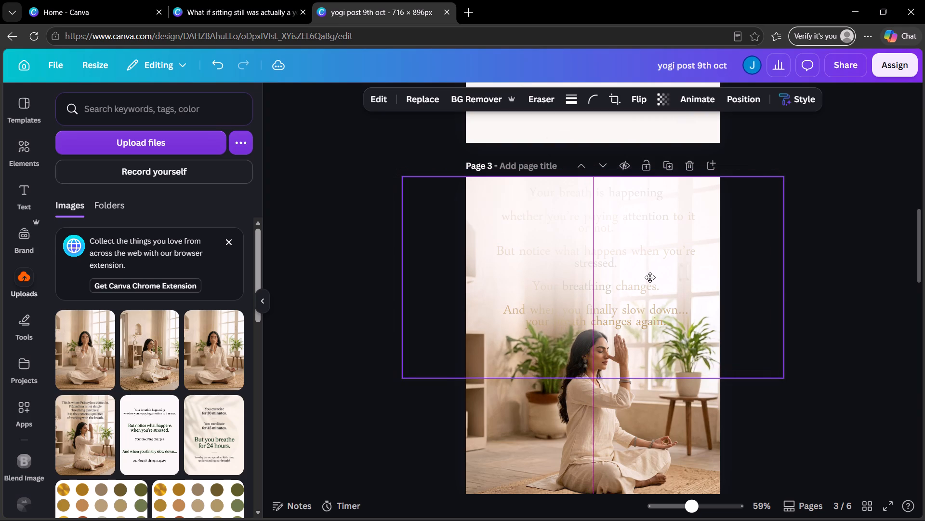
Bring page 3's text block in front of the white haze.
left_click(734, 95)
left_click_drag(166, 245, 165, 198)
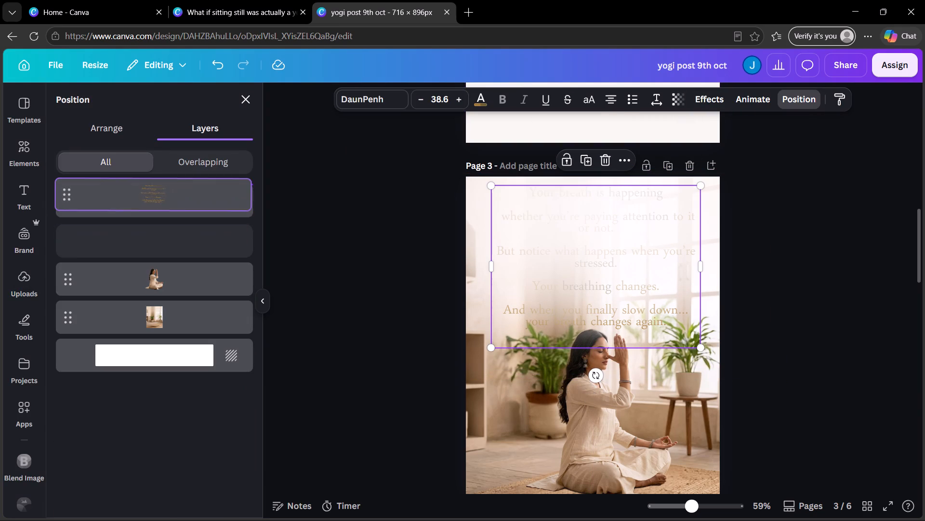
left_click_drag(165, 198, 165, 197)
double_click(803, 248)
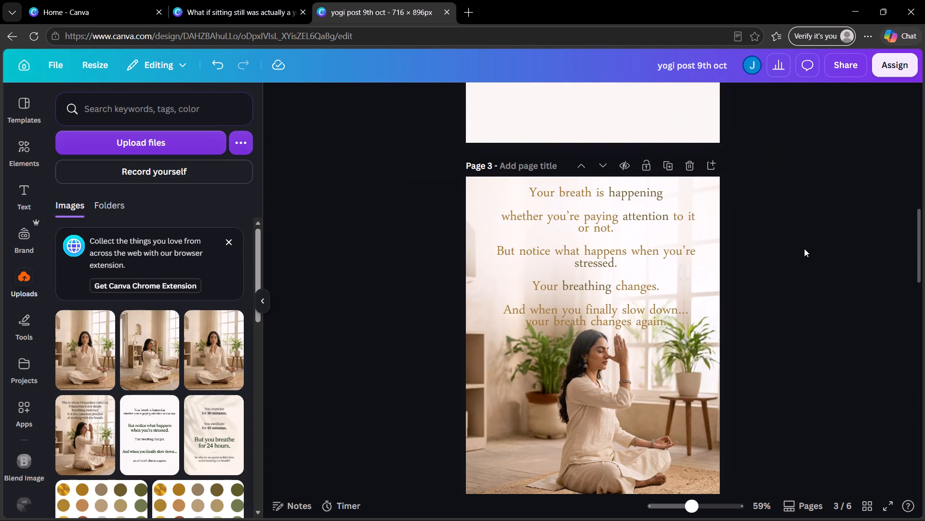
Move page 3's white haze slightly down and extend it upward to cover the page's upper edge again.
left_click_drag(711, 239, 711, 241)
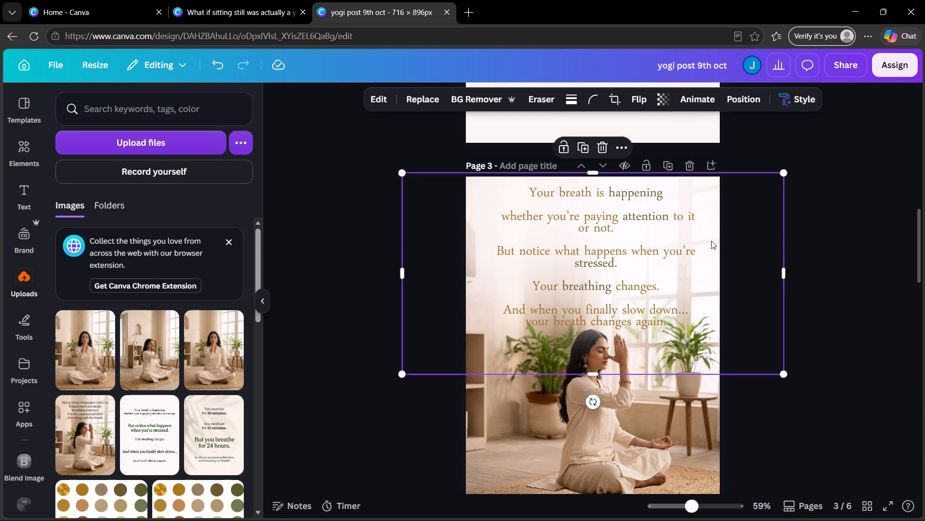
left_click_drag(711, 241, 714, 255)
left_click_drag(724, 188, 725, 186)
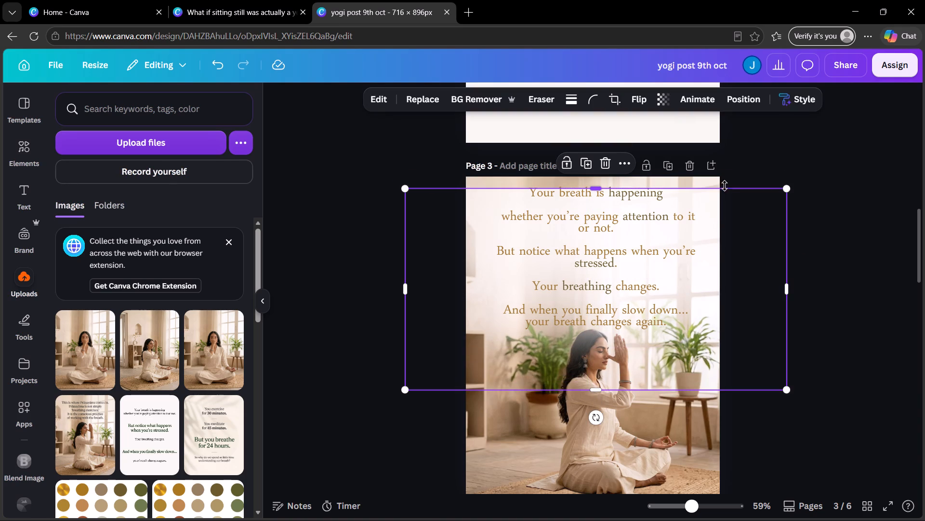
left_click_drag(725, 186, 727, 173)
Nudge page 3's text block slightly up and left, centring it horizontally on the page.
left_click_drag(657, 257, 659, 251)
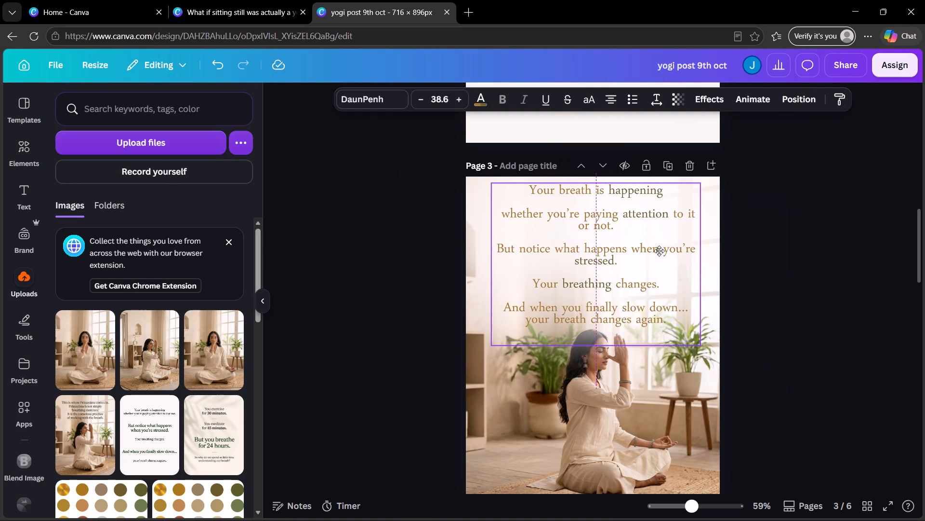
left_click_drag(659, 251, 657, 252)
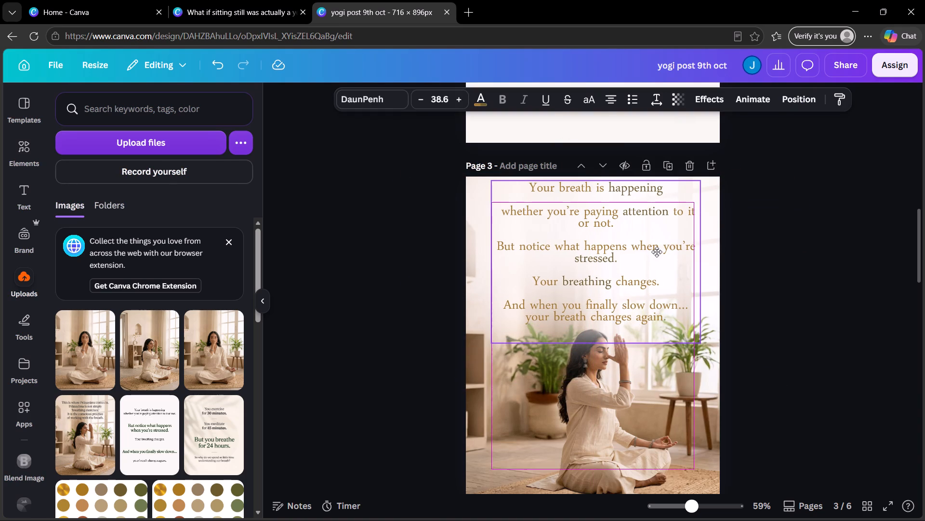
left_click_drag(657, 252, 655, 252)
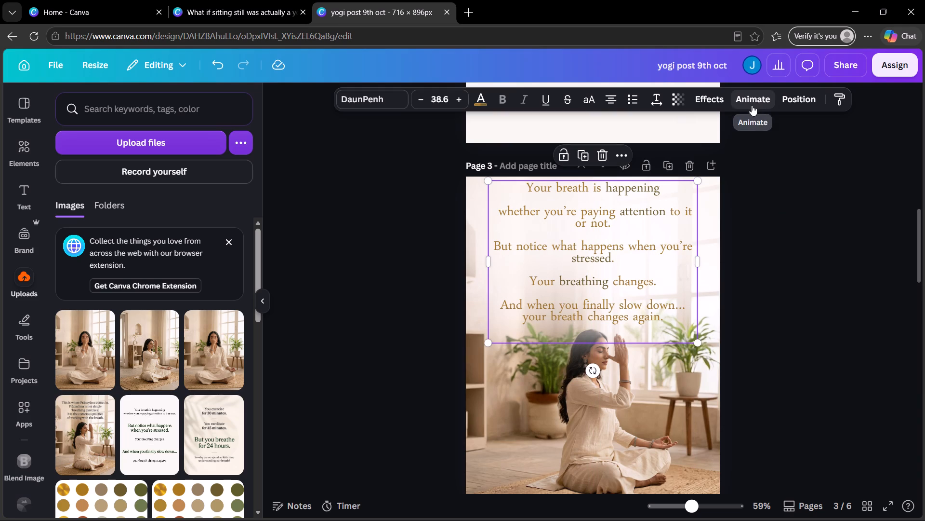
Move the seated woman on page 3 in front of the white haze, keeping the text block foremost.
left_click(792, 105)
left_click_drag(159, 285, 160, 240)
double_click(766, 331)
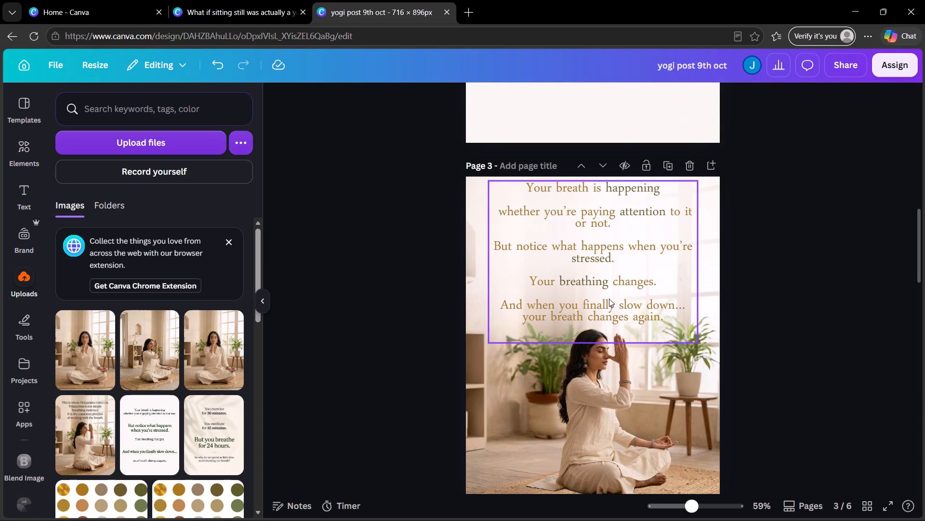
Tighten the line spacing of page 3's text block slightly and shift the block down a little.
left_click(609, 299)
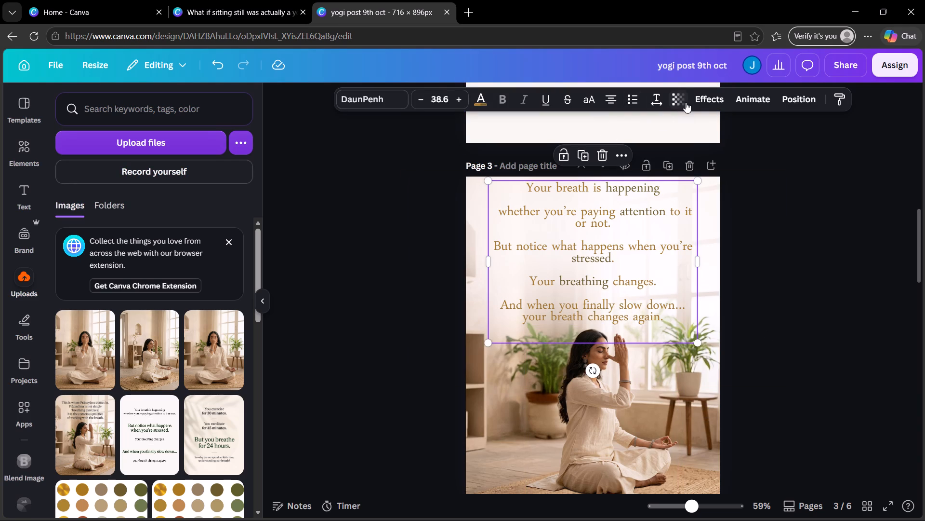
left_click(656, 102)
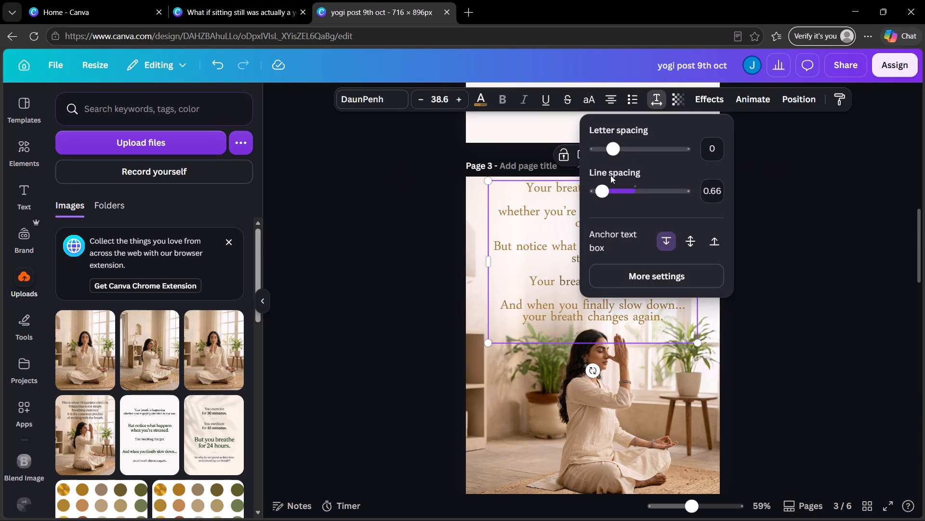
left_click_drag(606, 189, 600, 190)
double_click(823, 206)
left_click_drag(642, 296, 643, 303)
left_click(814, 296)
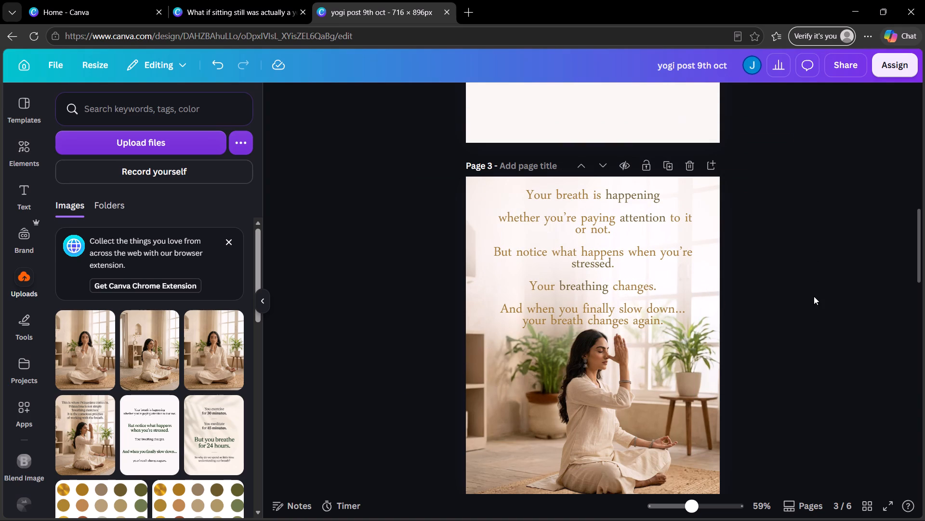
Delete the blank page 2 from the carousel.
scroll(814, 296, "down", 3)
scroll(904, 219, "down", 3)
scroll(672, 398, "up", 5)
scroll(816, 359, "down", 6)
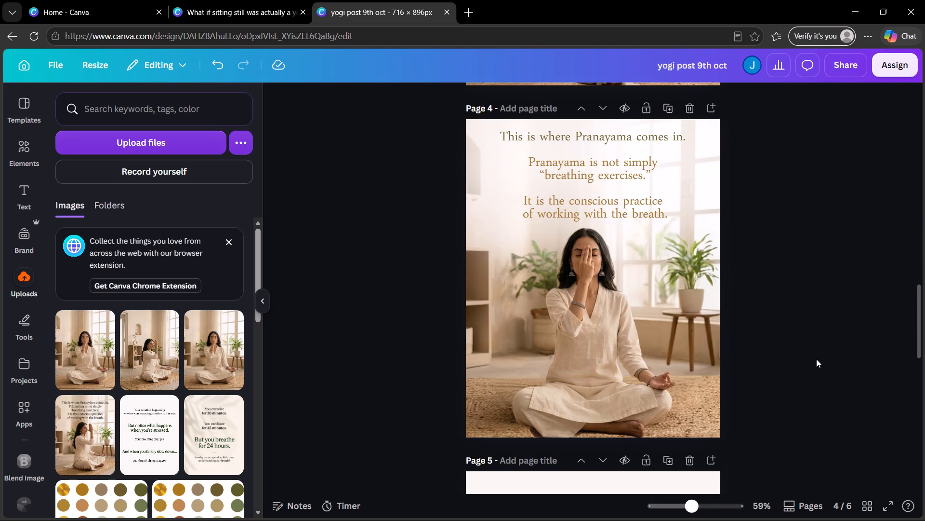
scroll(816, 359, "up", 7)
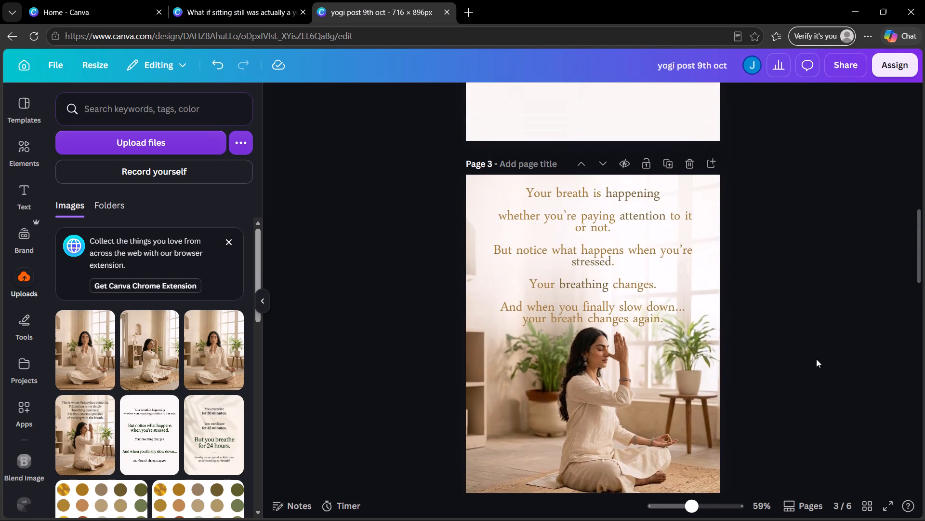
scroll(816, 359, "up", 5)
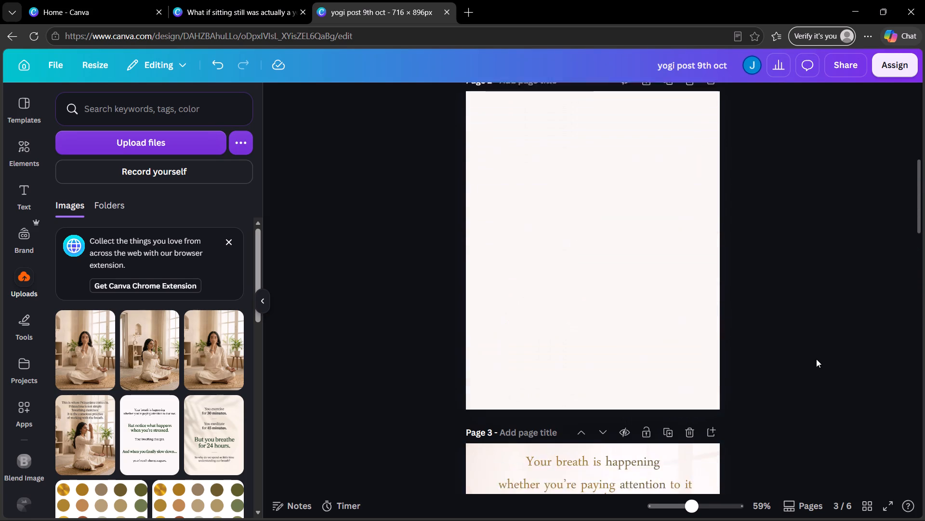
left_click(693, 109)
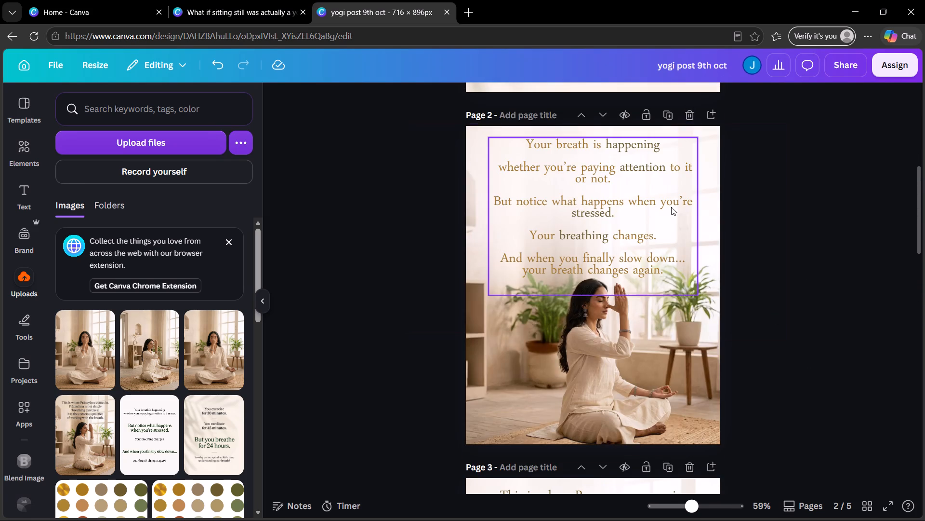
Delete the plain-background page 4 that repeats the "This is where Pranayama comes in." text.
scroll(673, 257, "down", 1)
scroll(673, 260, "up", 5)
scroll(674, 260, "down", 11)
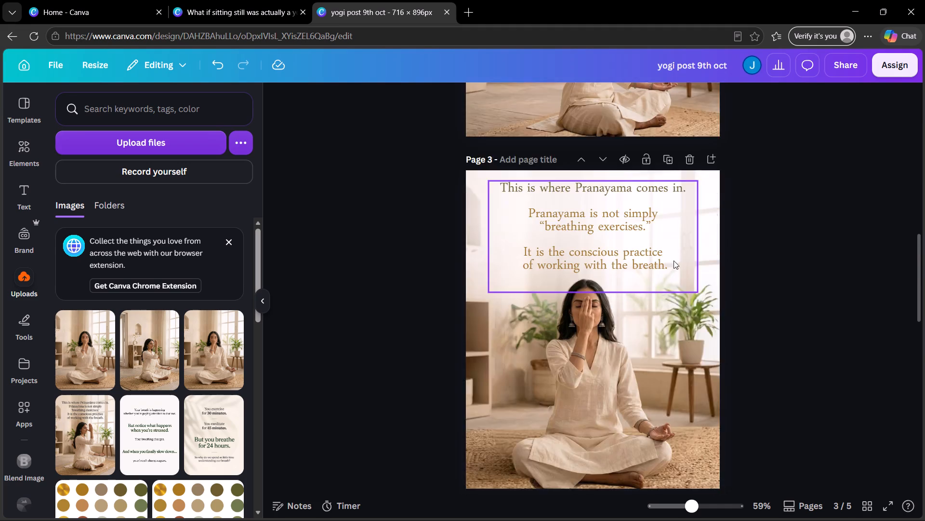
scroll(674, 260, "down", 3)
scroll(674, 260, "up", 4)
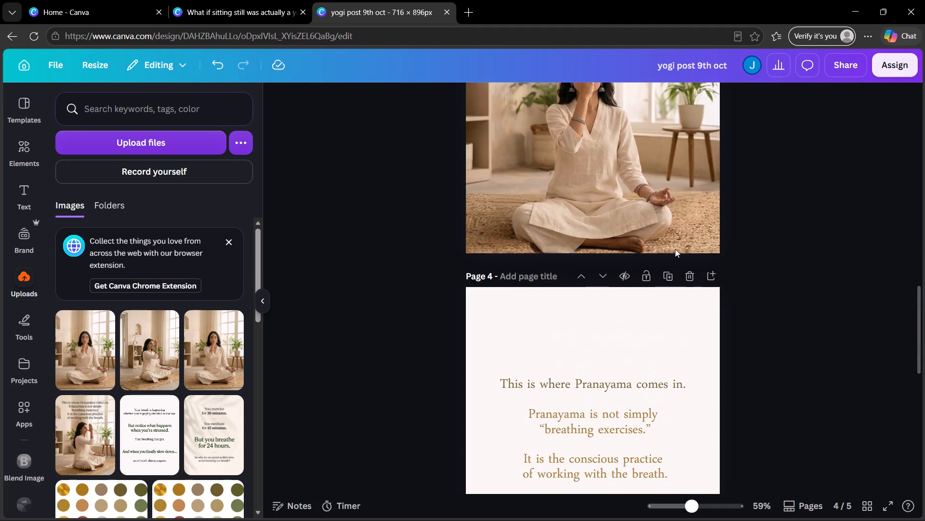
left_click(691, 275)
Review the remaining carousel pages, comparing the text and woman layouts on pages 2 and 3.
scroll(691, 274, "down", 7)
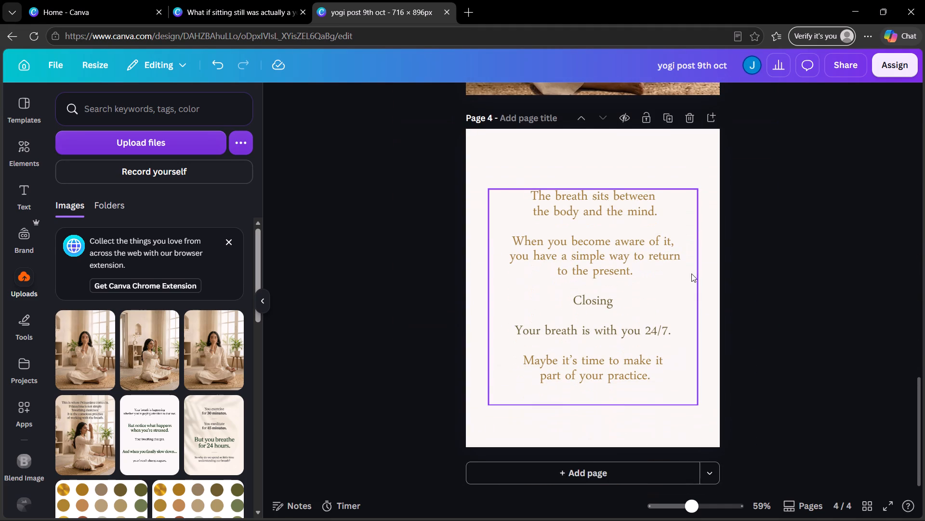
scroll(691, 274, "down", 4)
scroll(699, 270, "up", 14)
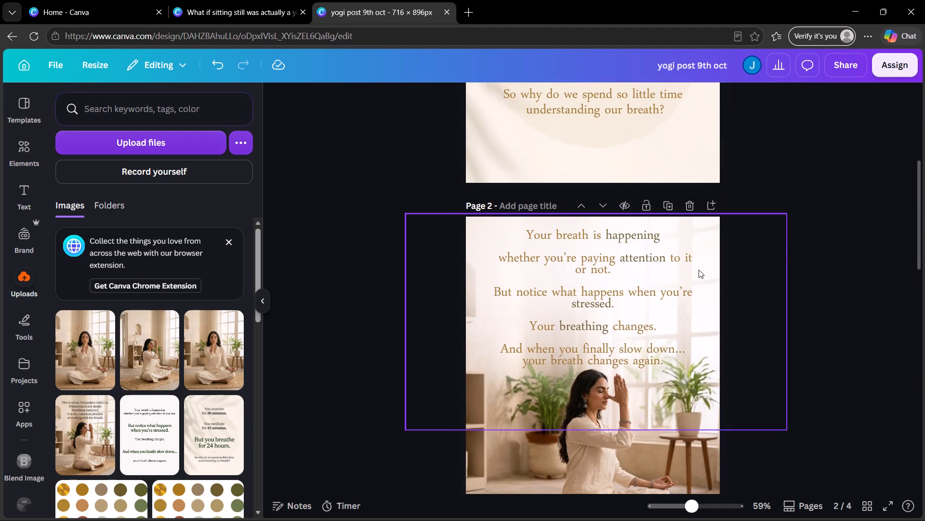
scroll(699, 270, "up", 4)
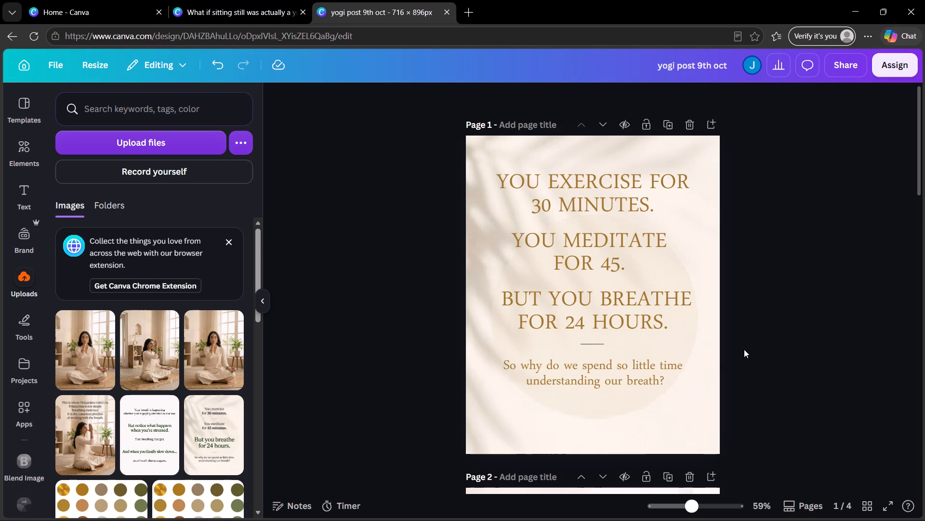
scroll(744, 349, "down", 5)
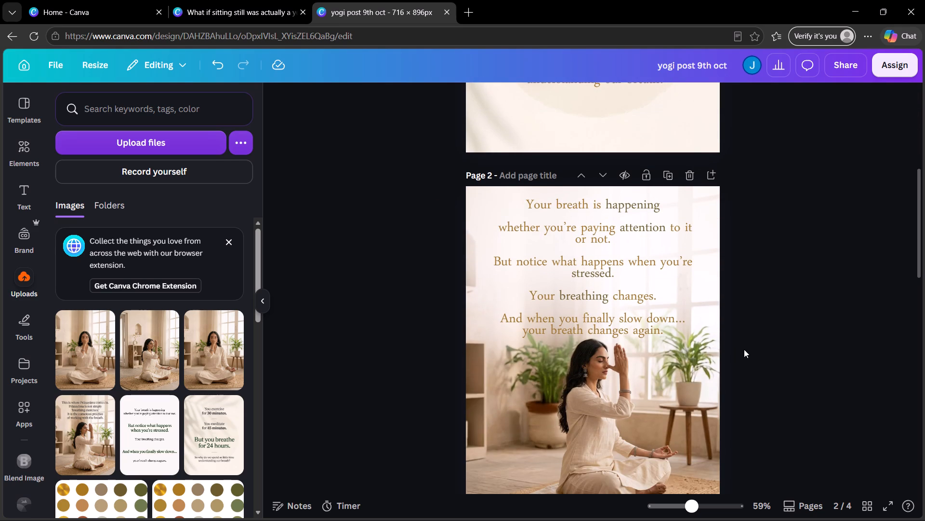
scroll(744, 349, "down", 6)
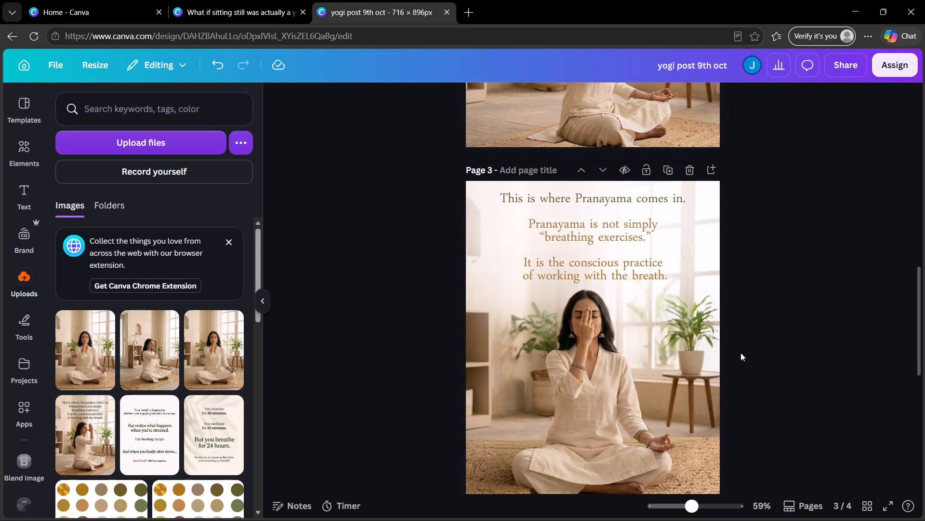
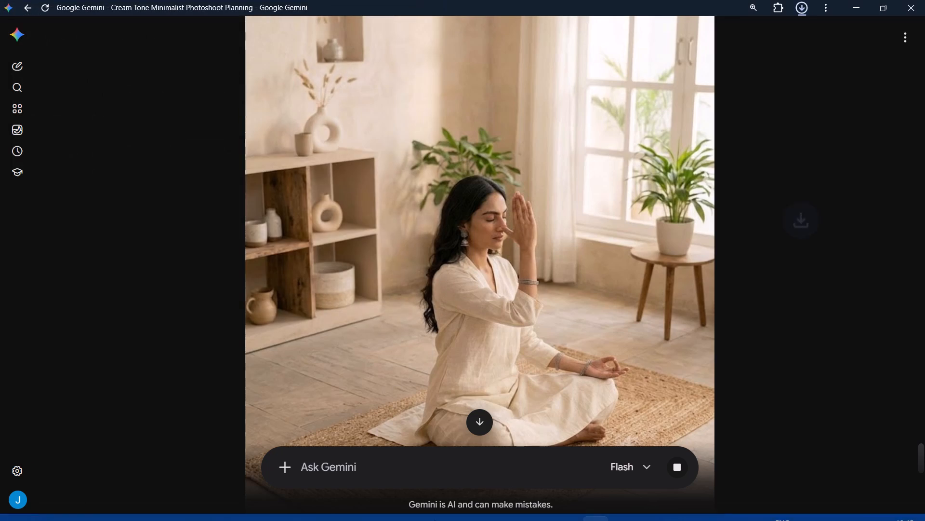
Switch to the "yogi post 9th oct" design in Canva and add a blank page after page 1.
left_click(291, 513)
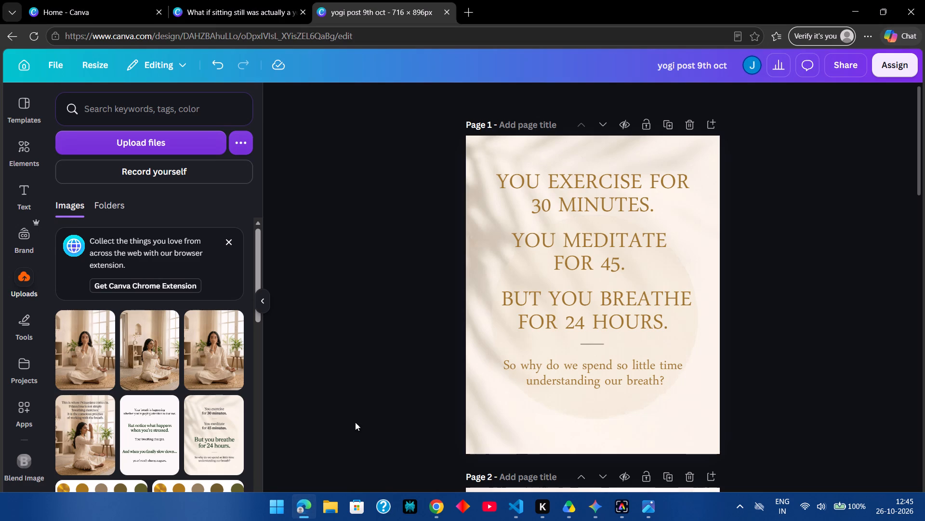
scroll(727, 235, "down", 3)
scroll(710, 286, "up", 2)
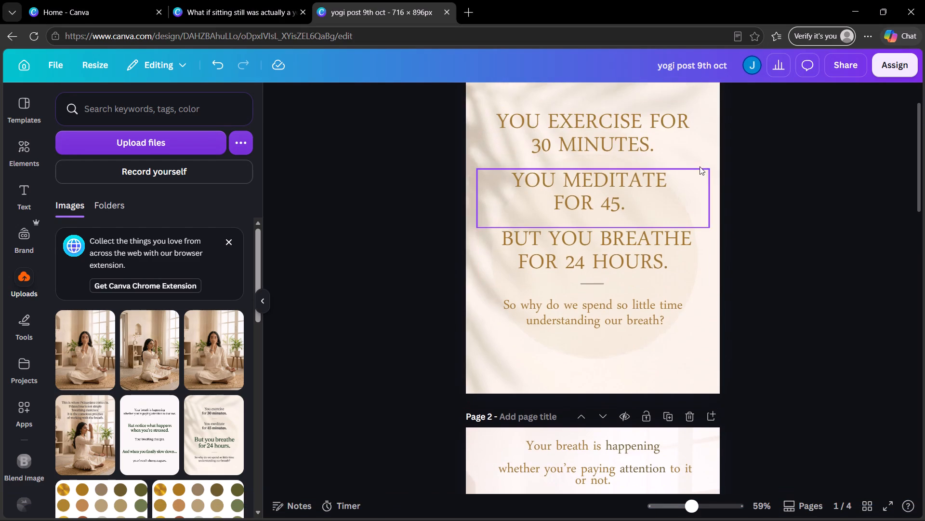
scroll(700, 149, "up", 2)
left_click(706, 122)
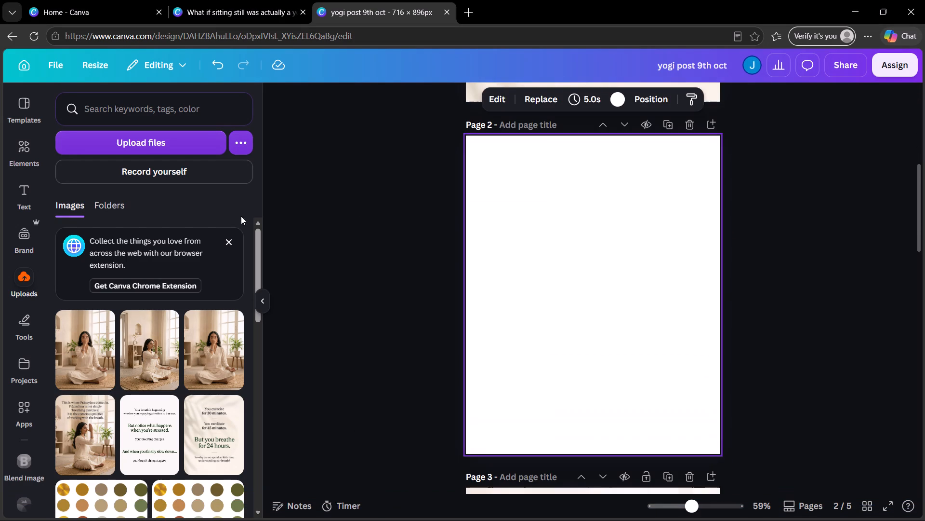
Upload the saved woven-rug image from Downloads to the design's uploads.
left_click(151, 150)
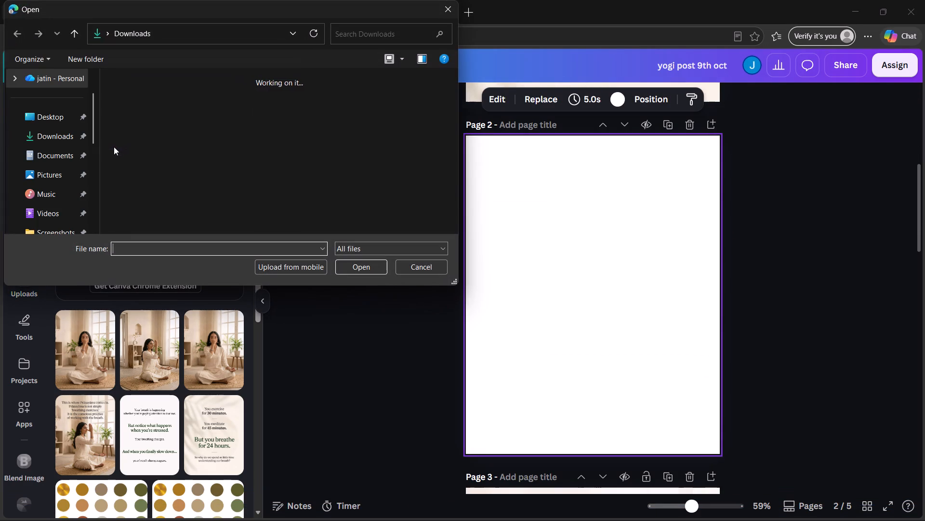
left_click(168, 146)
left_click(374, 273)
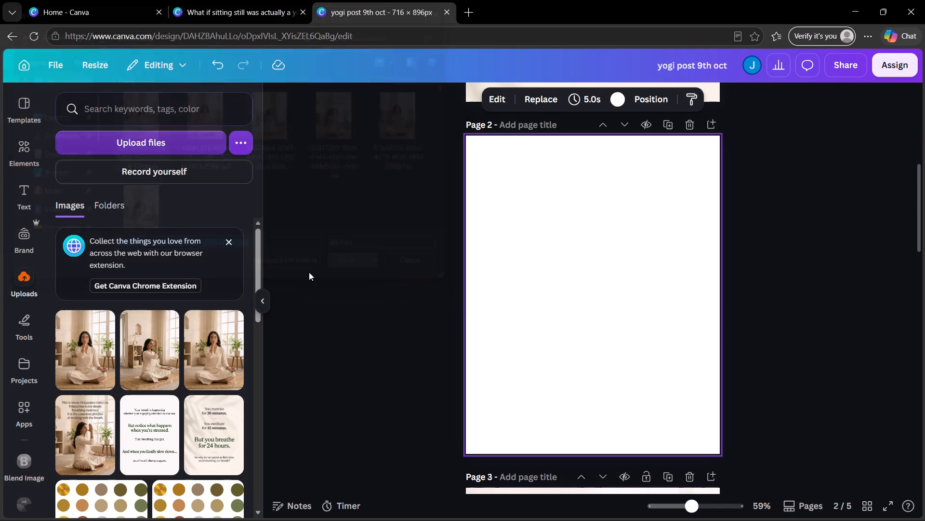
Place the uploaded woven-rug image on blank page 2 and enlarge it to cover the whole page.
left_click(80, 356)
left_click_drag(561, 288, 559, 265)
left_click_drag(560, 283, 559, 265)
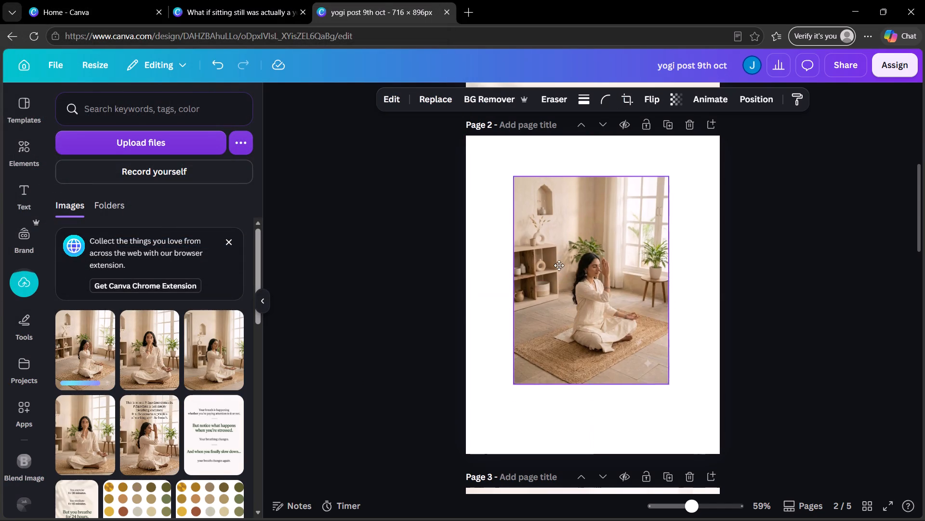
left_click_drag(559, 265, 555, 252)
left_click_drag(559, 265, 518, 226)
left_click_drag(553, 249, 534, 236)
left_click_drag(550, 230, 532, 207)
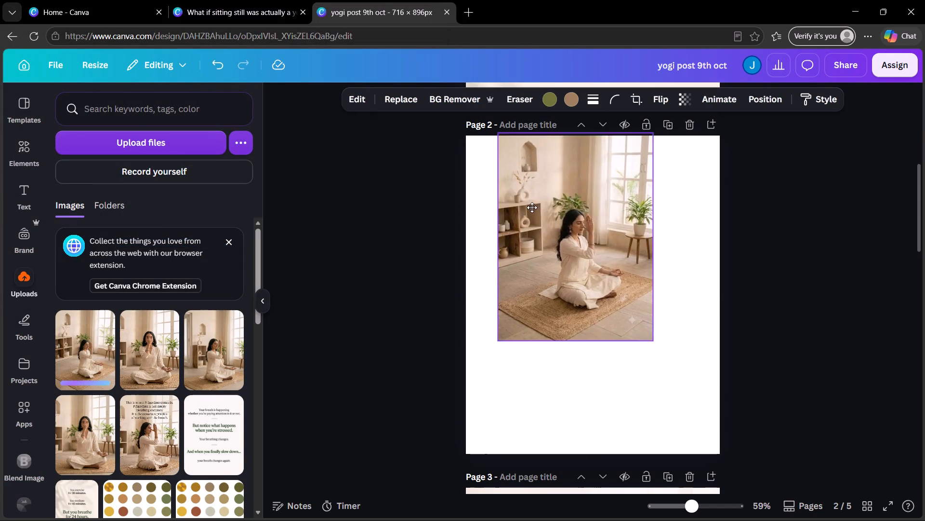
left_click_drag(532, 207, 505, 204)
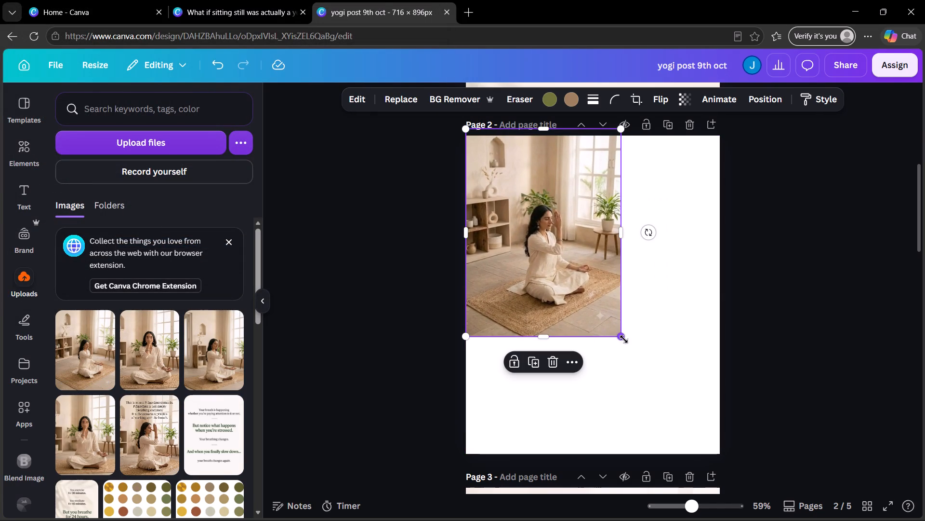
left_click_drag(623, 339, 749, 436)
left_click_drag(679, 391, 679, 391)
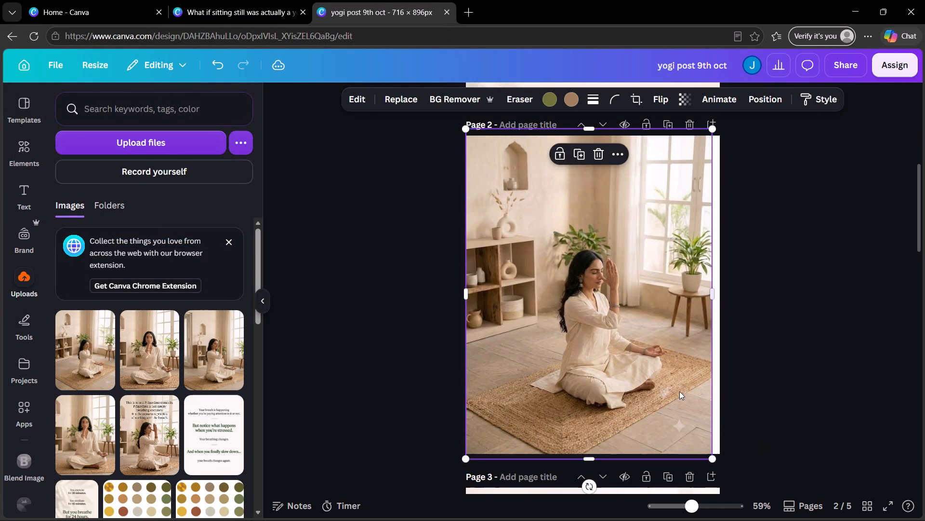
left_click_drag(679, 391, 685, 389)
left_click_drag(720, 289, 726, 288)
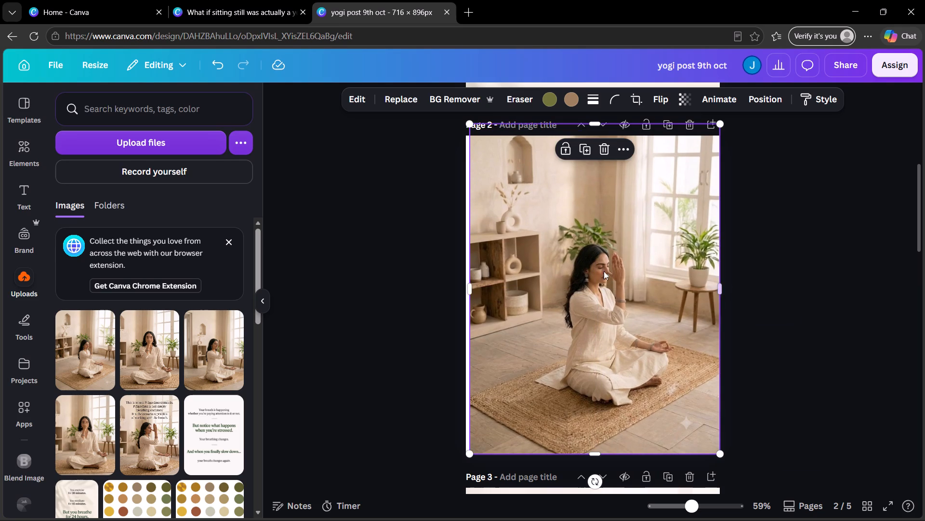
left_click_drag(467, 296, 460, 297)
left_click(500, 284)
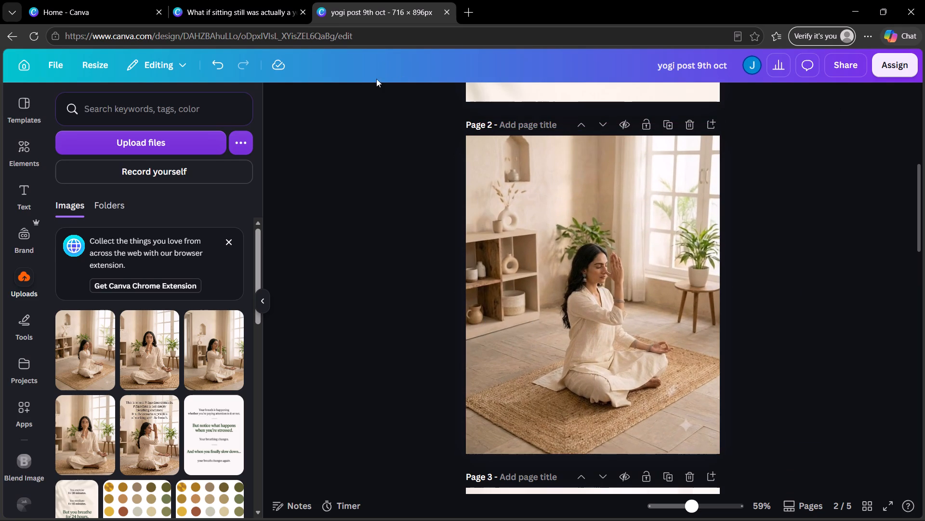
Split the page 2 image into editable layers with Magic Layers.
left_click(464, 165)
left_click(507, 174)
left_click(352, 93)
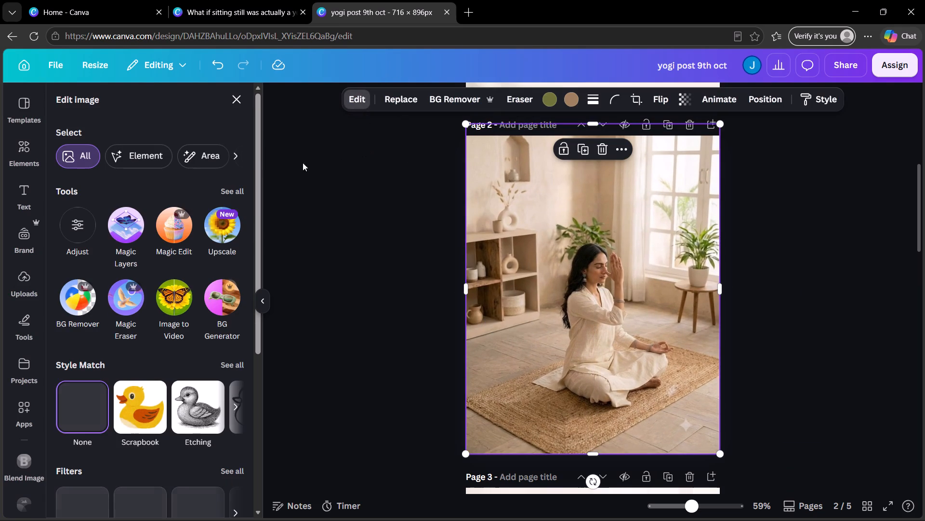
left_click(131, 217)
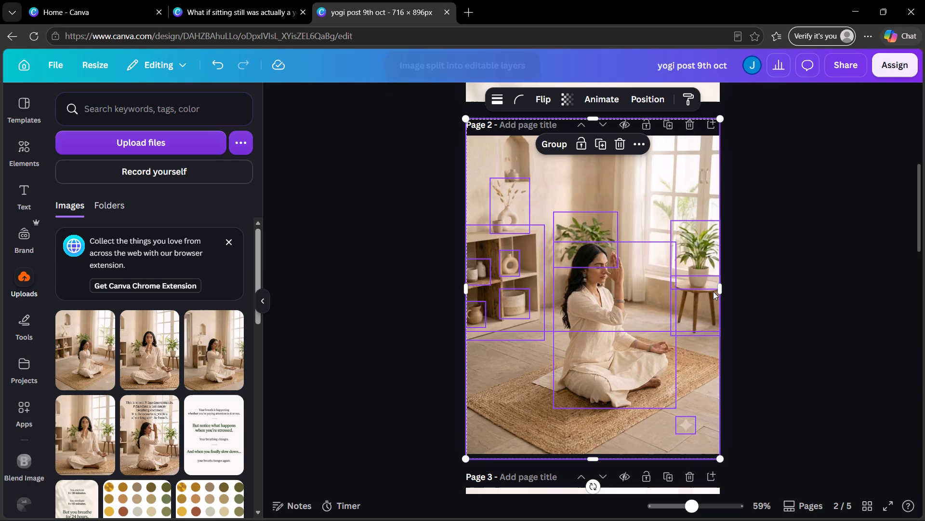
left_click(855, 356)
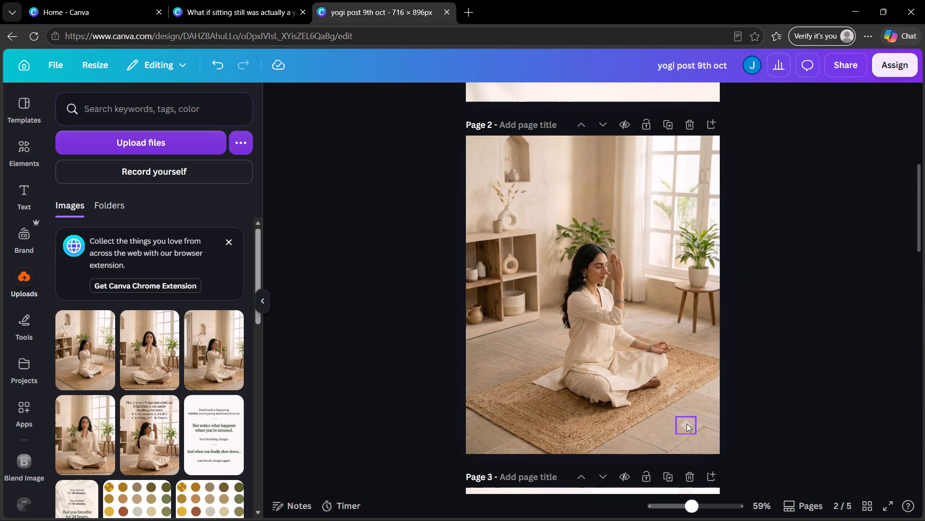
Move the sparkle watermark layer off page 2.
left_click_drag(685, 425, 817, 395)
Shrink the rug-and-floor layer on page 2 to about 700 × 352 and move it lower past the page's bottom edge.
left_click(675, 394)
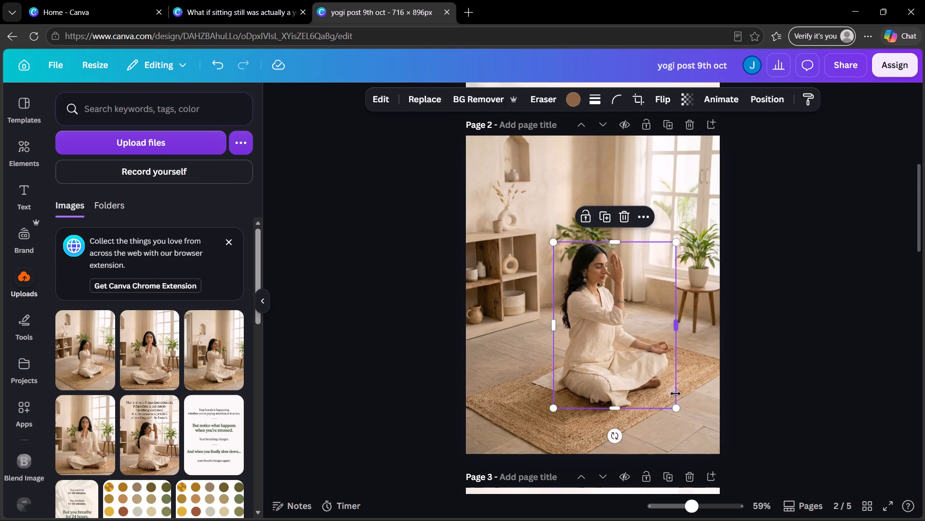
left_click(712, 381)
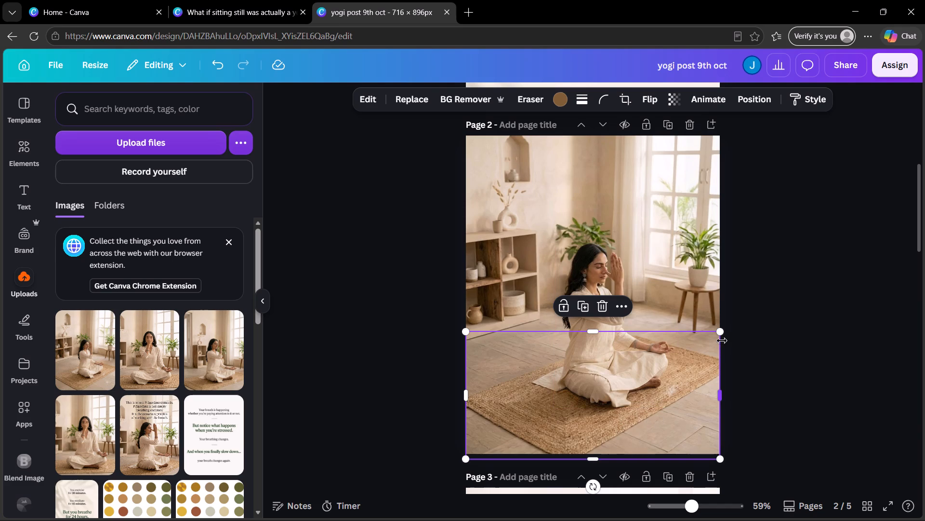
left_click_drag(718, 334, 714, 339)
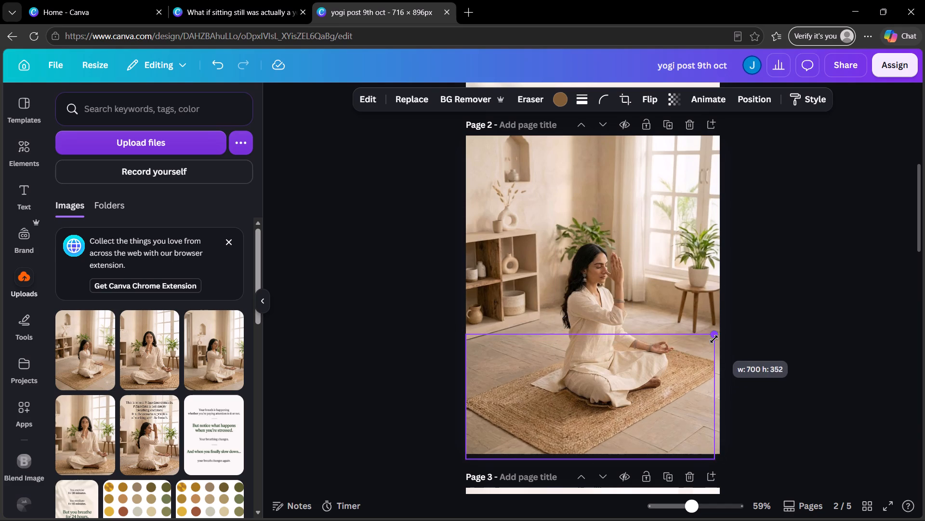
left_click_drag(714, 339, 714, 339)
left_click_drag(676, 415, 678, 438)
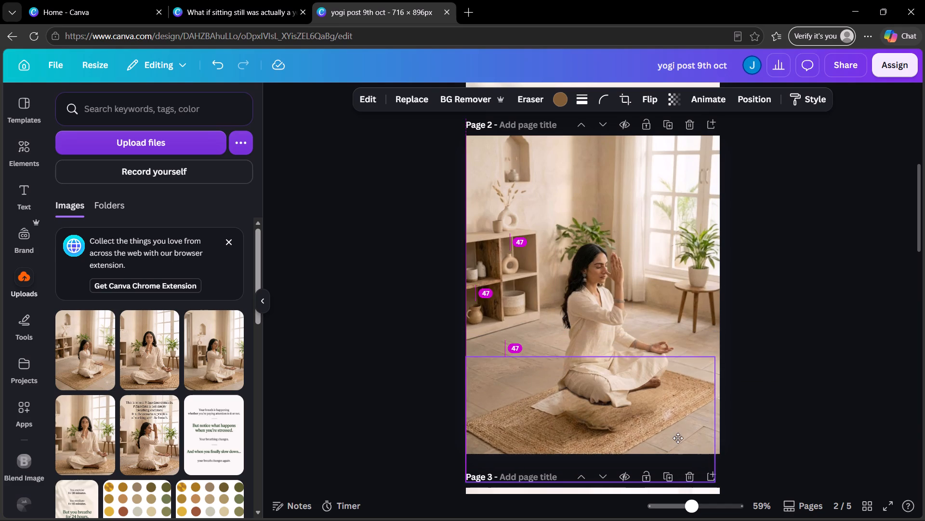
left_click_drag(678, 438, 678, 438)
Move the seated woman layer down so she sits on the lowered rug on page 2.
left_click_drag(638, 345, 634, 371)
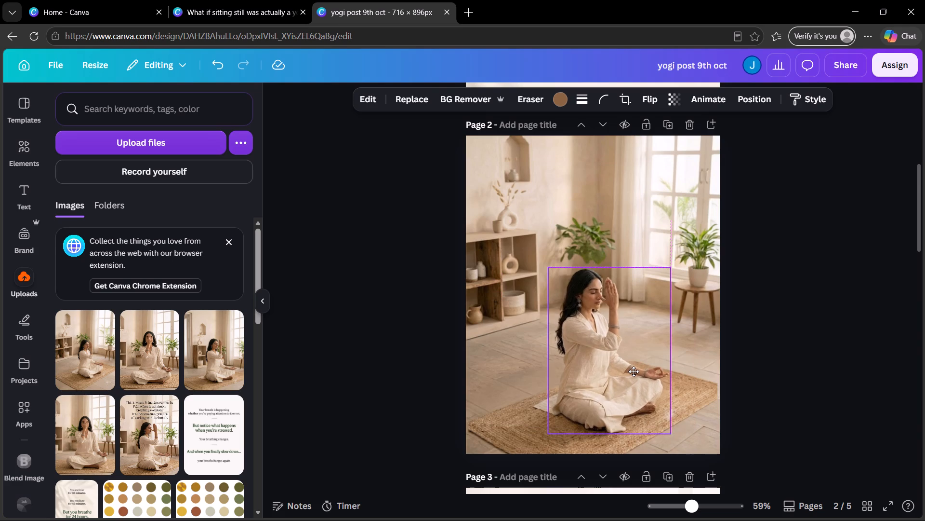
left_click_drag(634, 371, 633, 371)
left_click_drag(633, 371, 643, 369)
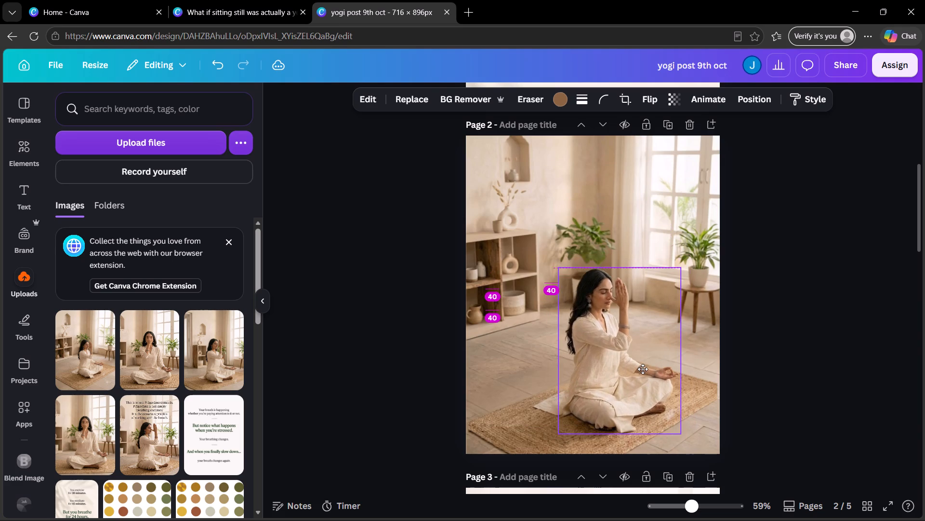
left_click_drag(643, 369, 640, 369)
left_click(766, 347)
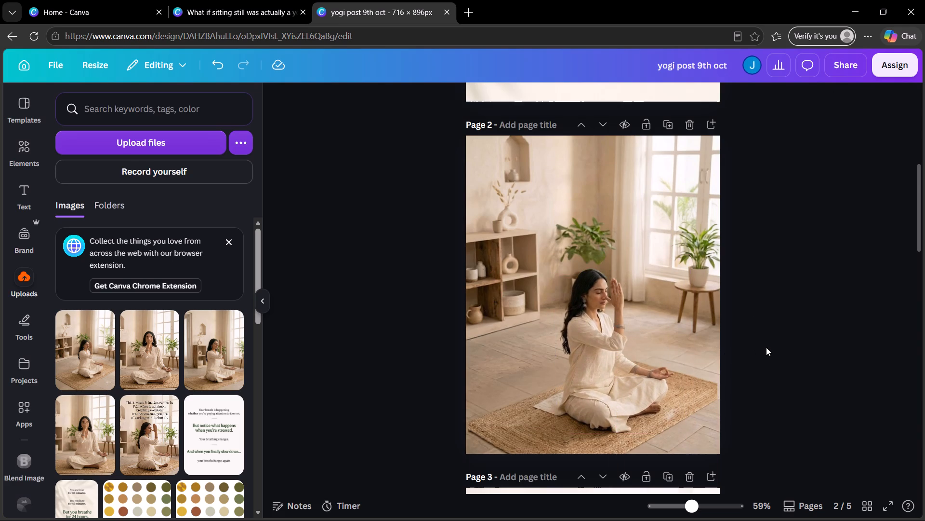
Widen the rug-and-floor layer on page 2 to reach just past the page's right edge.
left_click(685, 388)
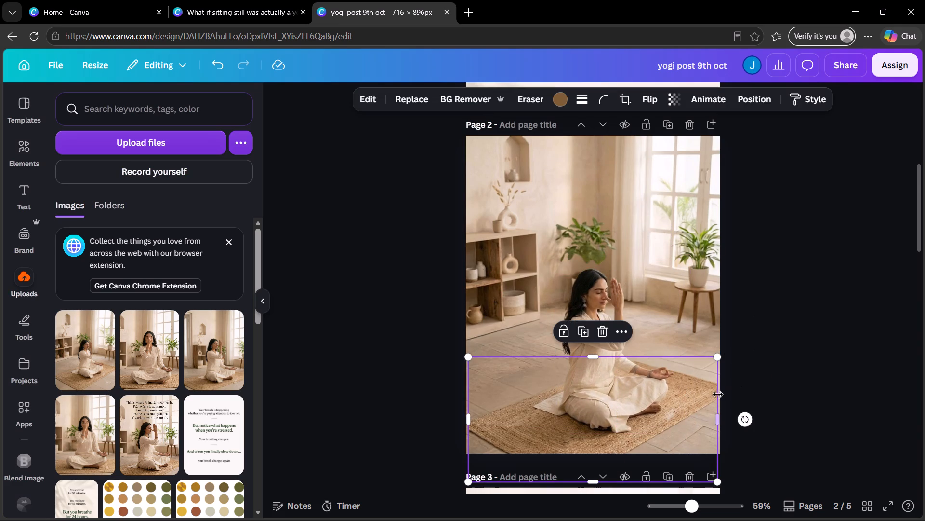
left_click_drag(717, 406, 722, 403)
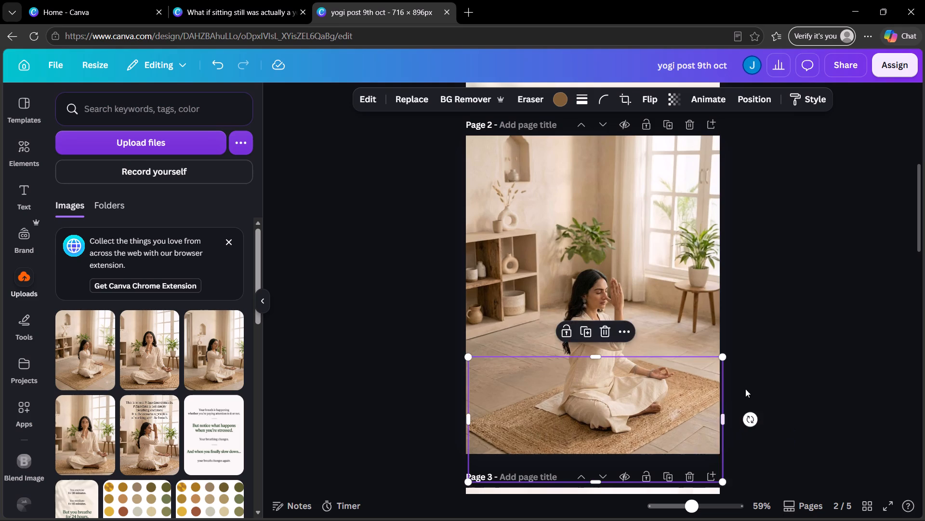
left_click(745, 388)
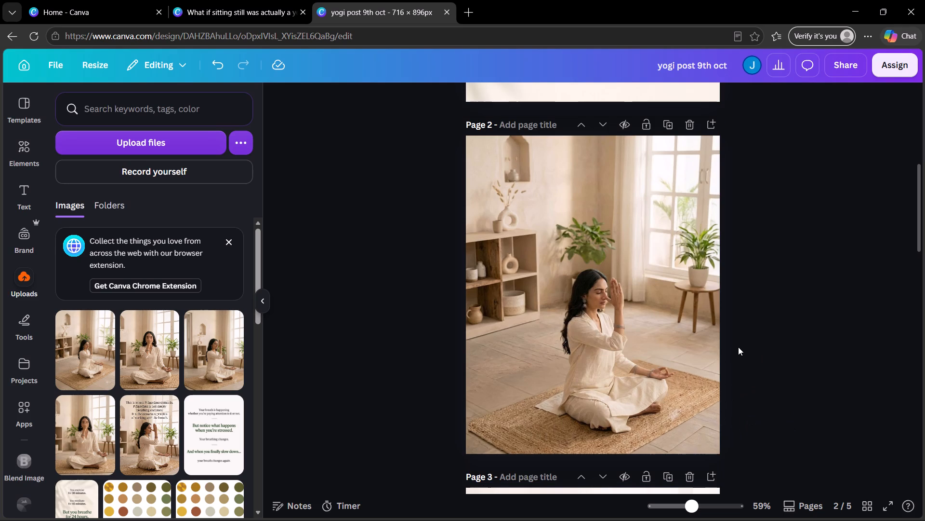
Move the "Your breath is happening" text block from page 3 onto the upper part of page 2.
scroll(738, 347, "down", 13)
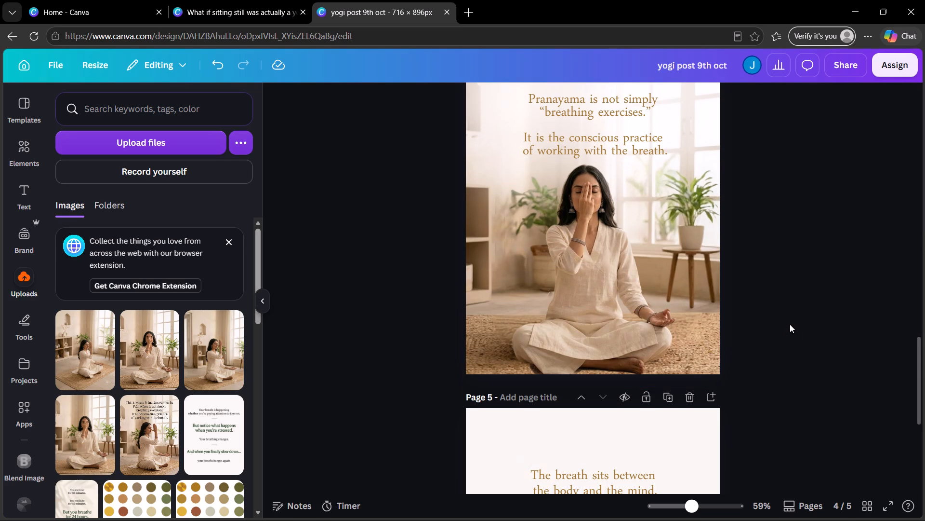
scroll(777, 327, "up", 1)
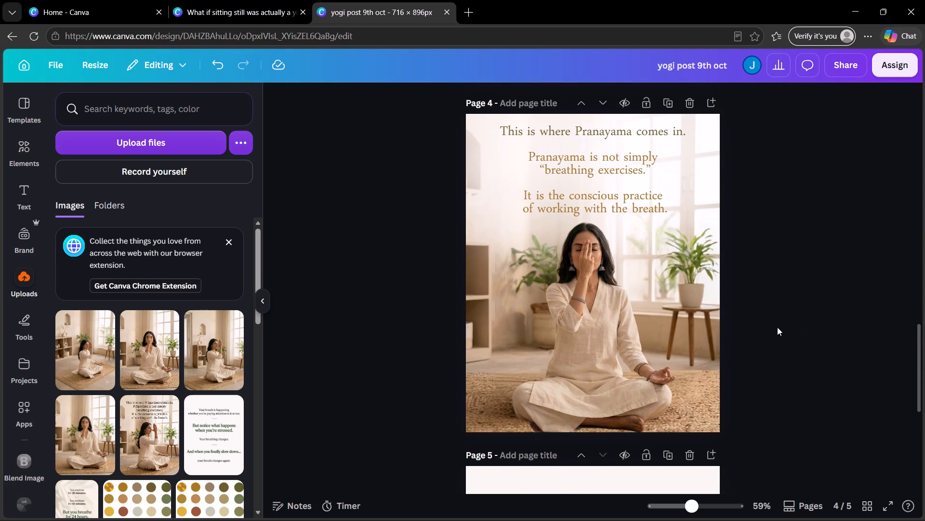
scroll(777, 328, "up", 9)
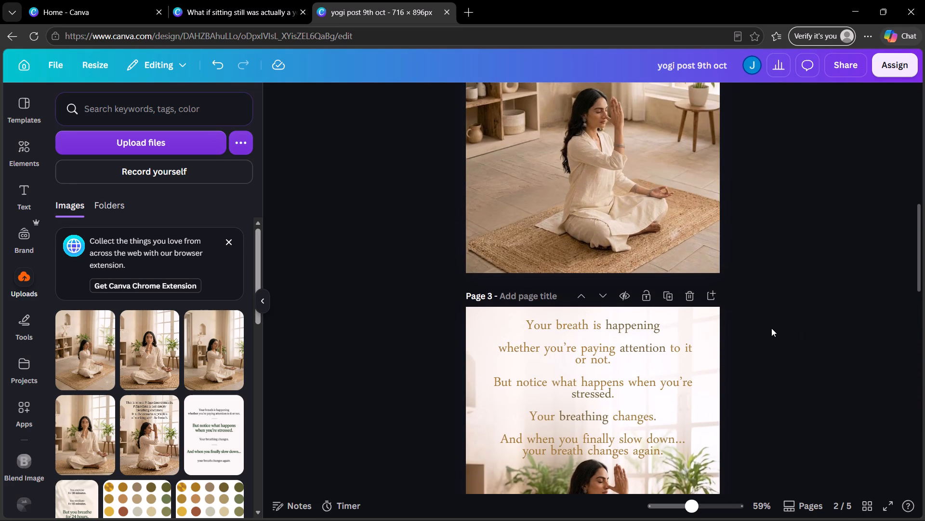
left_click_drag(634, 388, 643, 286)
scroll(646, 286, "up", 4)
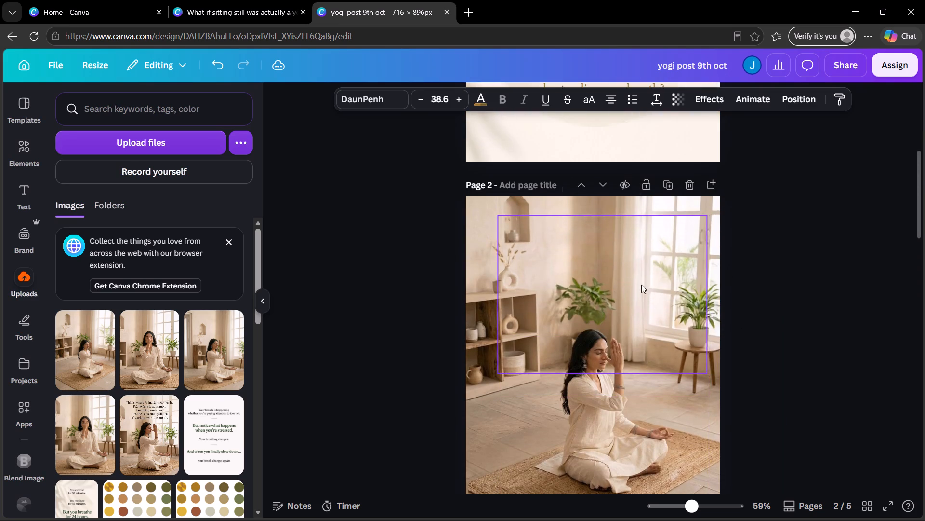
left_click_drag(647, 296, 645, 285)
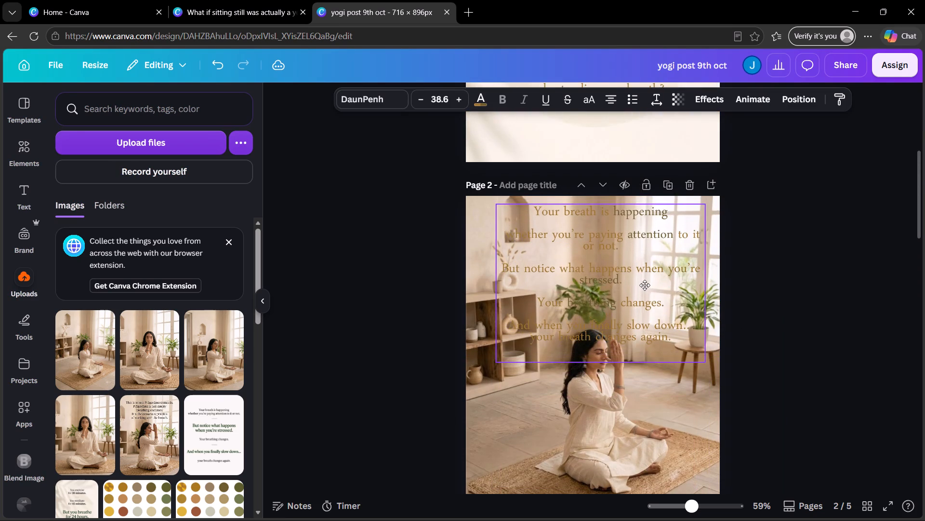
left_click_drag(645, 285, 643, 285)
Shrink the seated woman layer on page 2 and place her on the rug just beneath the text block.
scroll(629, 379, "down", 1)
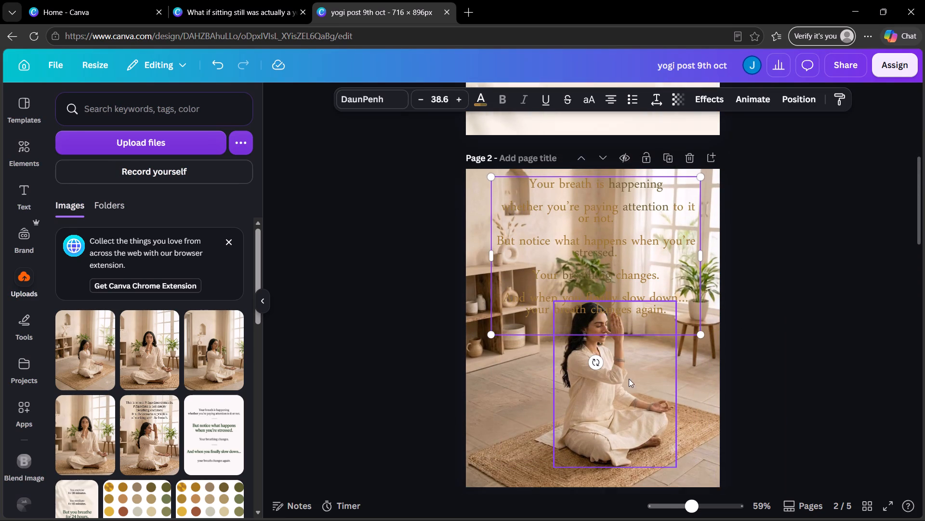
left_click_drag(620, 379, 639, 387)
left_click_drag(694, 277, 693, 282)
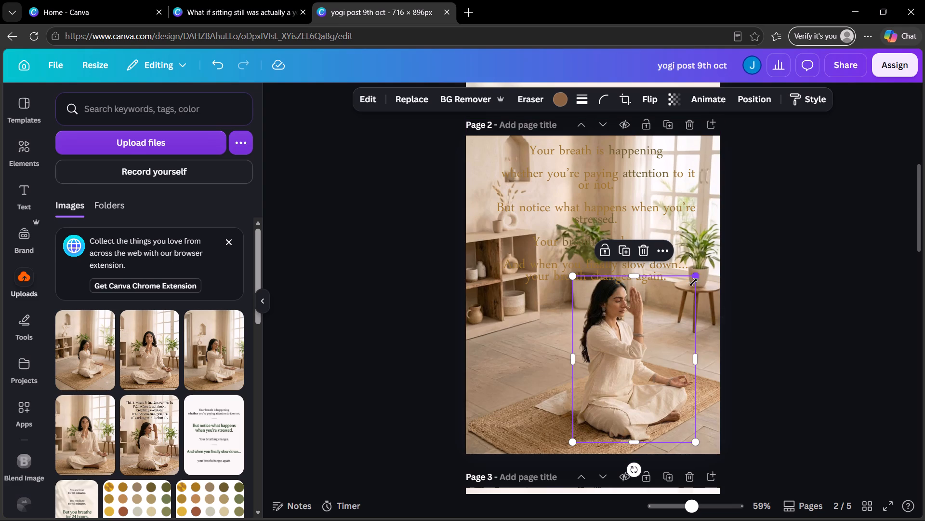
left_click_drag(693, 282, 682, 300)
left_click_drag(623, 393, 609, 385)
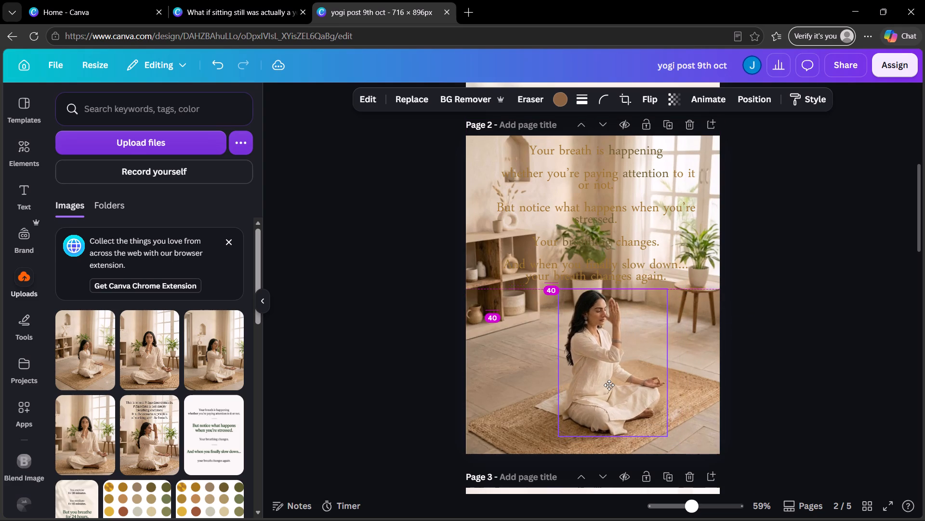
left_click_drag(609, 385, 608, 382)
left_click(727, 381)
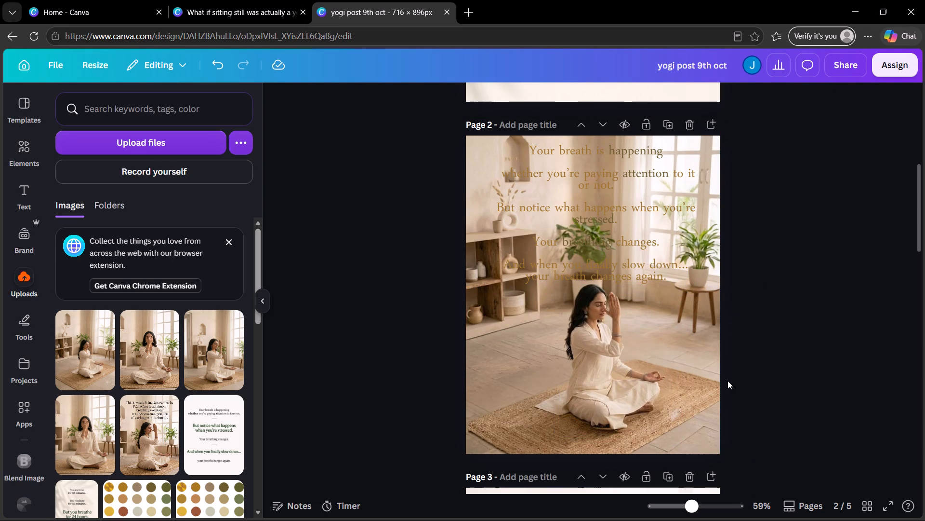
Nudge the rug-and-floor layer on page 2 slightly upward in seven small increments.
left_click(643, 411)
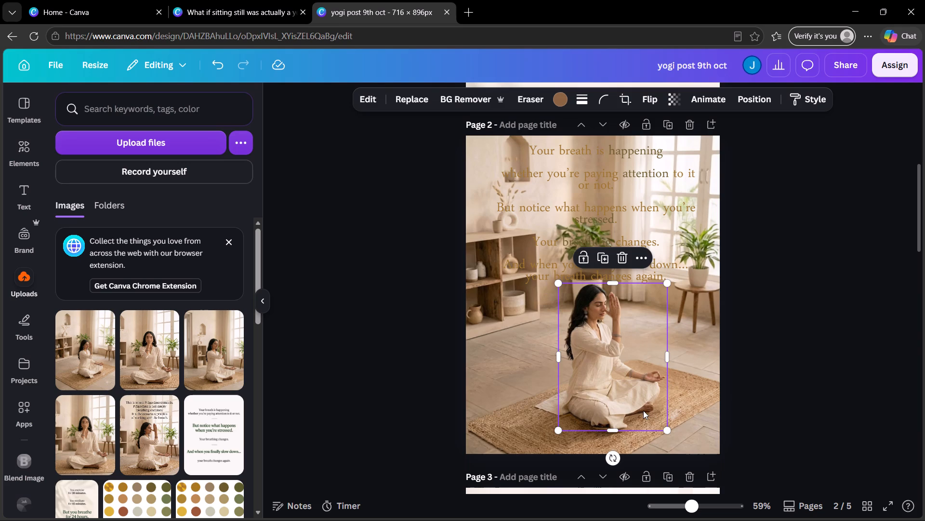
left_click(688, 405)
key("Up")
key("Up")
key("Up")
key("Up")
key("Up")
key("Up")
key("Up")
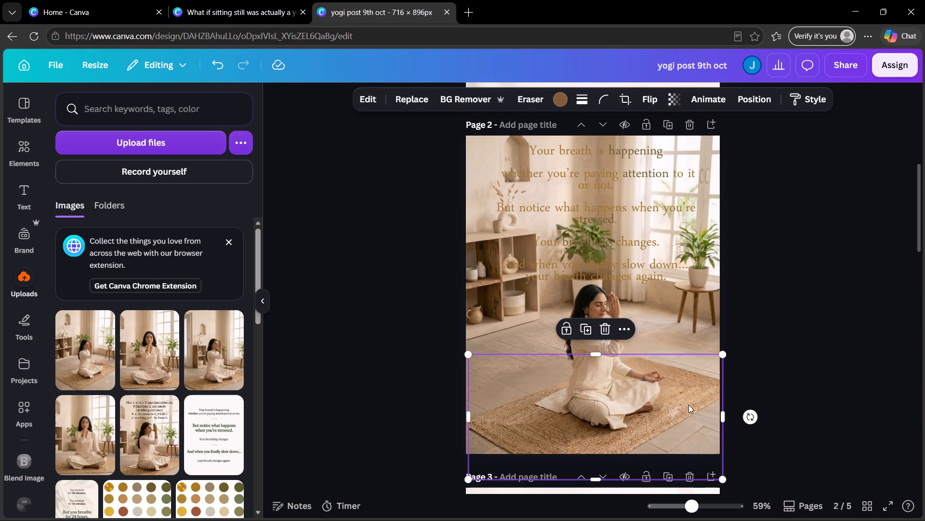
left_click(850, 343)
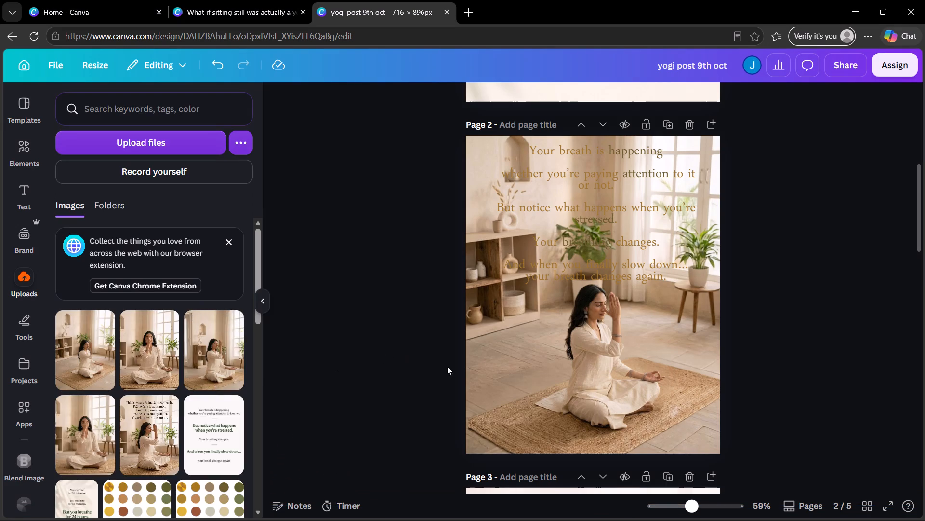
Add a blank page after page 3 of the carousel.
scroll(458, 371, "down", 3)
scroll(548, 375, "down", 2)
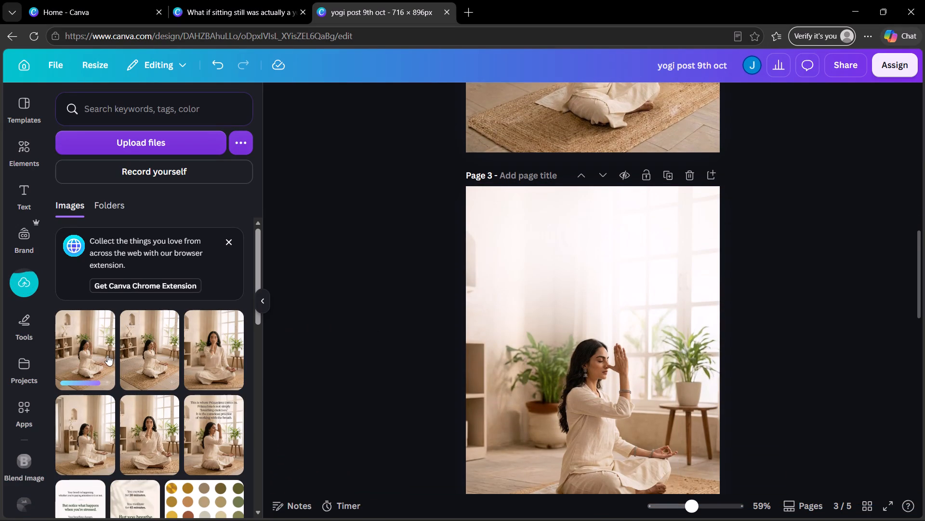
left_click(713, 170)
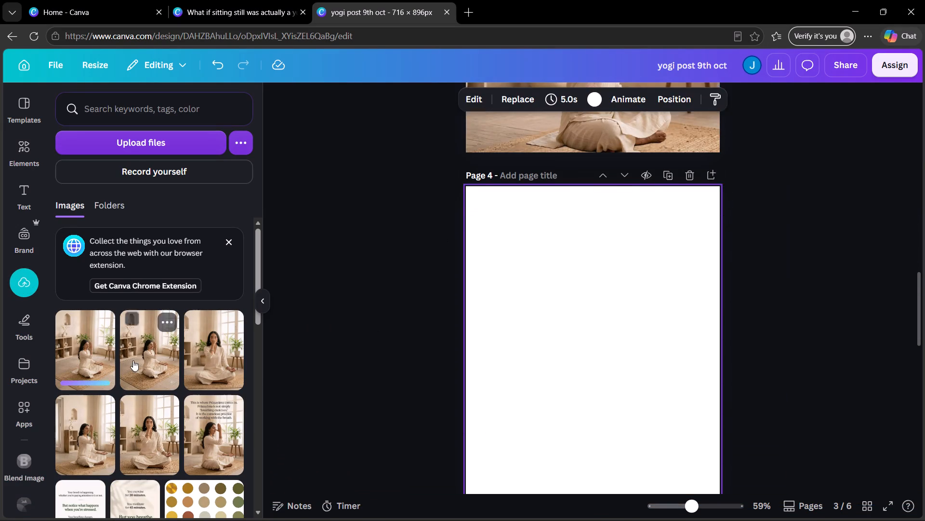
Place the newly uploaded cleaned rug image on blank page 4 and enlarge it to cover the whole page.
left_click(100, 354)
left_click_drag(596, 358, 543, 305)
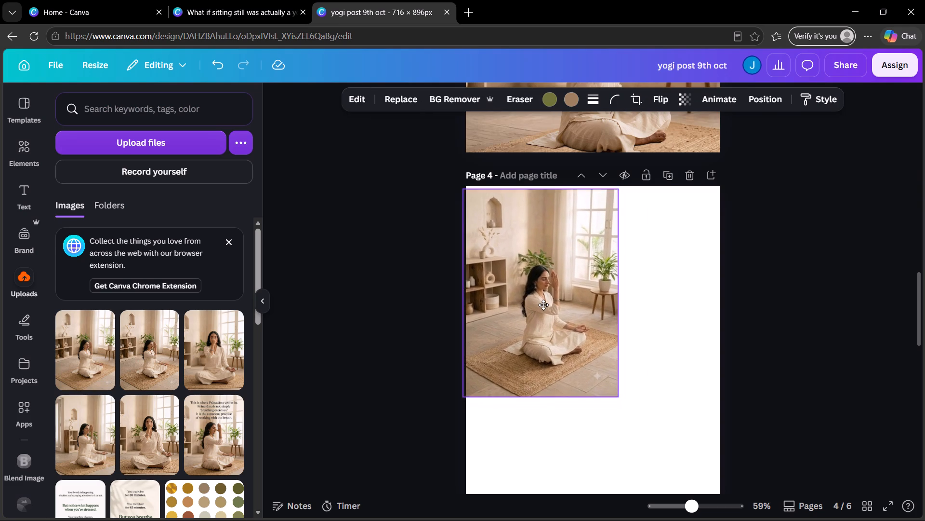
left_click_drag(543, 305, 544, 303)
scroll(603, 389, "down", 1)
left_click_drag(622, 332, 701, 441)
left_click_drag(648, 341, 656, 338)
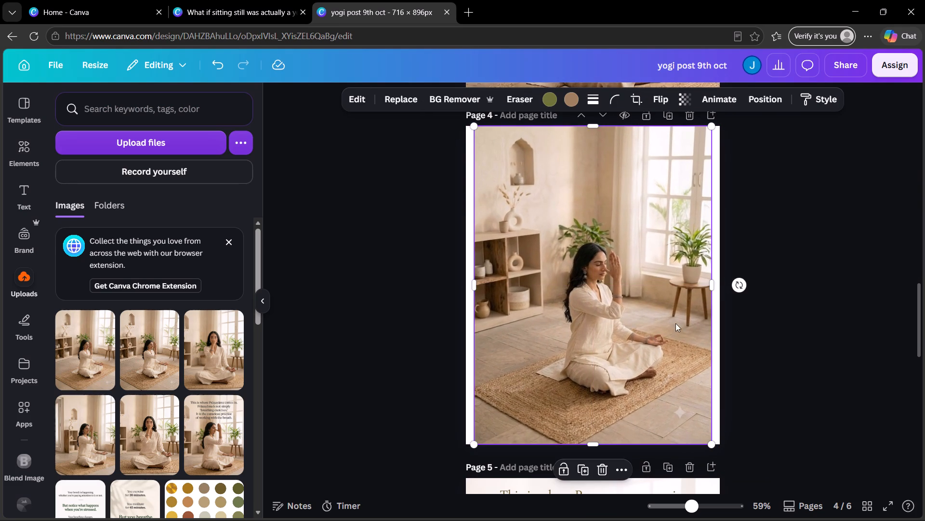
left_click_drag(713, 283, 719, 283)
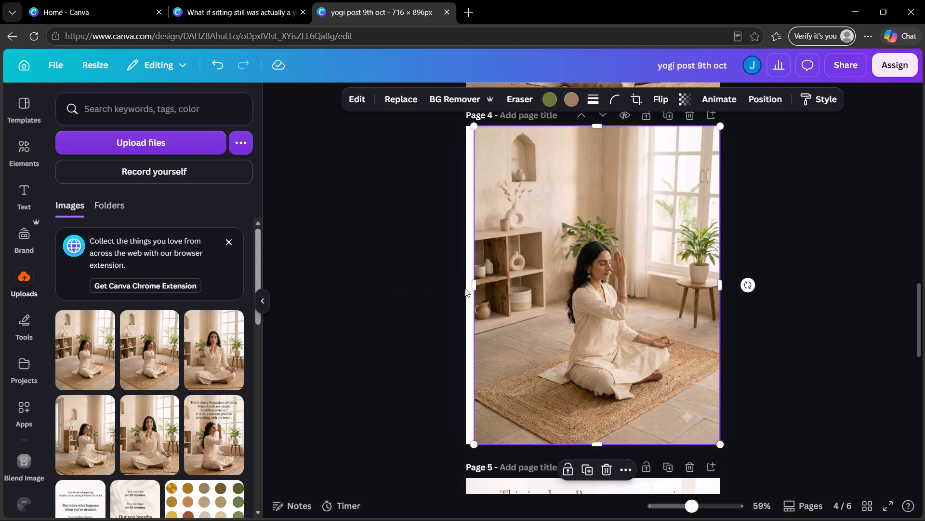
left_click_drag(473, 288, 466, 288)
left_click(767, 335)
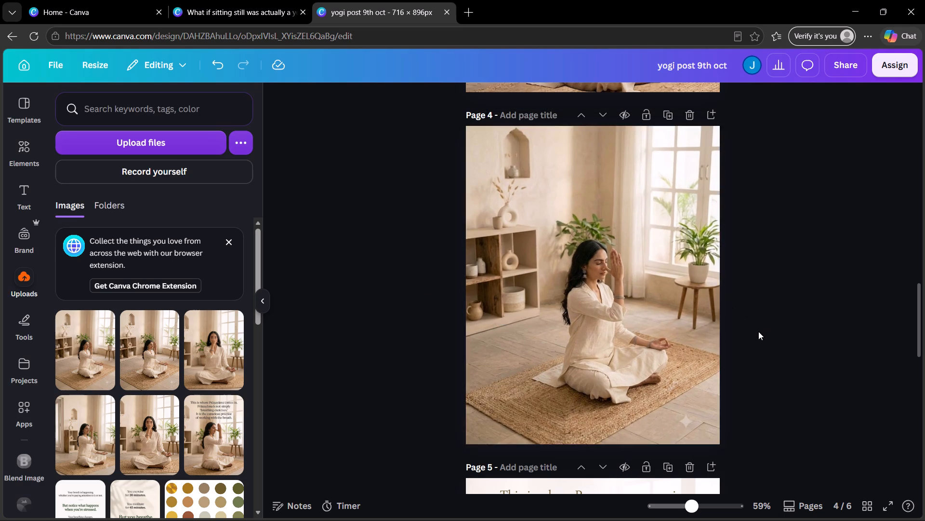
Split the page 4 image into editable layers.
left_click(638, 332)
left_click(358, 96)
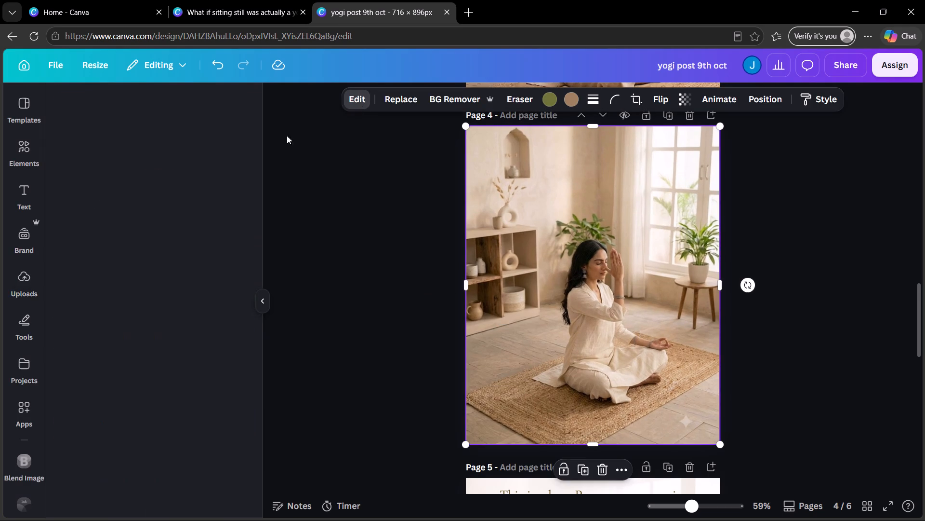
left_click(135, 236)
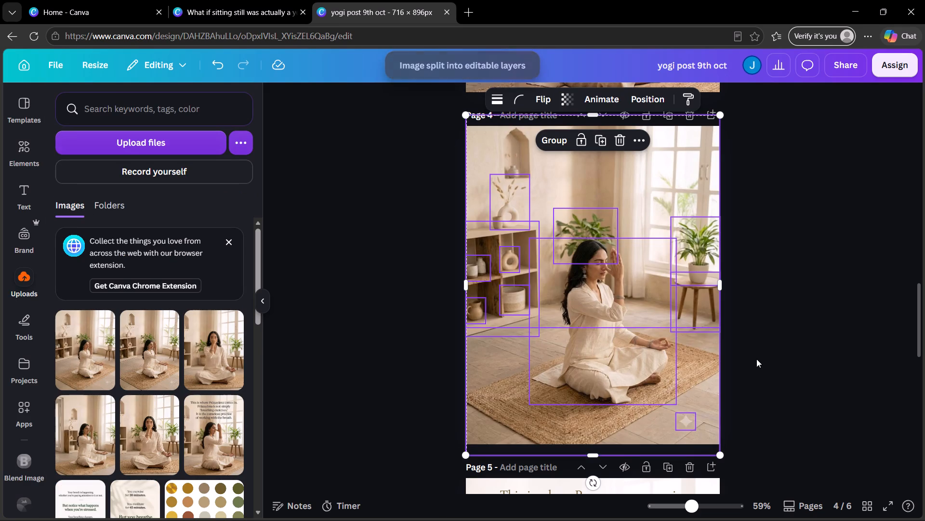
Move the separated floor sparkle layer off the page 4 image, beyond the page's edge.
left_click(756, 359)
left_click_drag(691, 416, 746, 408)
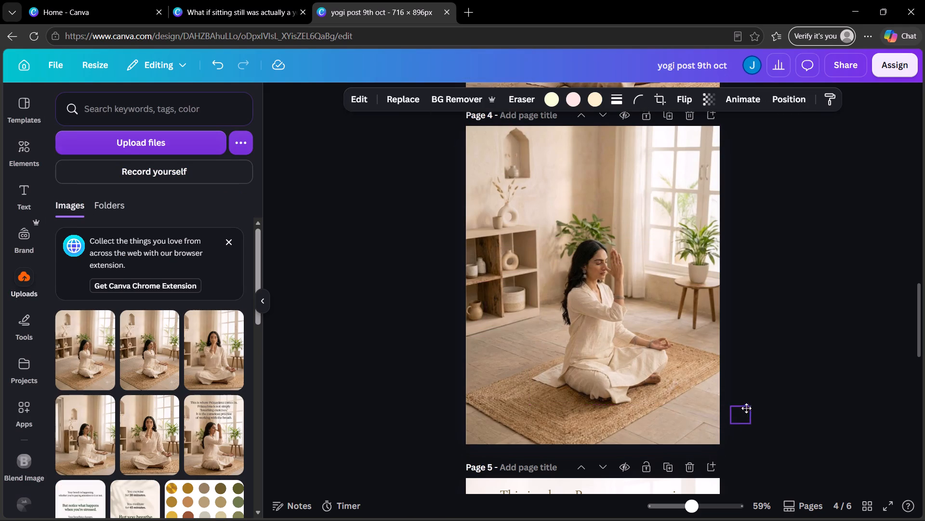
left_click_drag(746, 408, 753, 408)
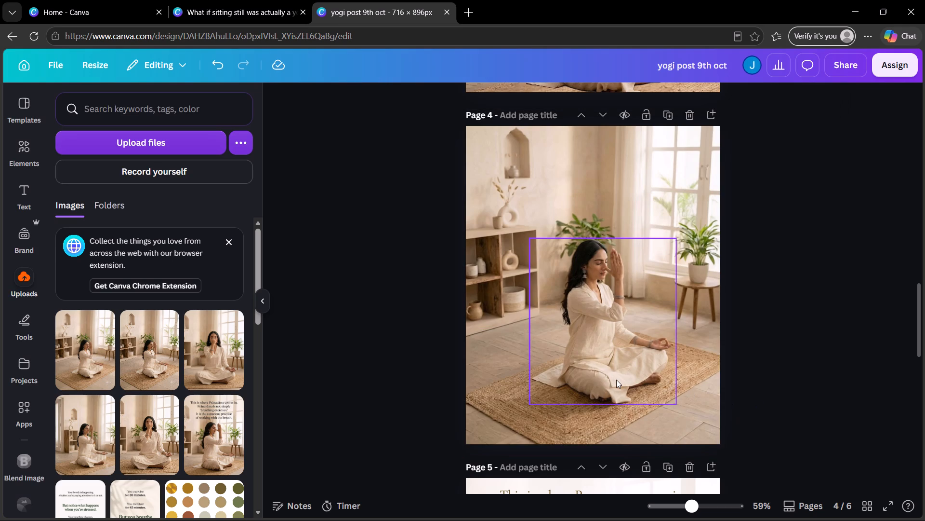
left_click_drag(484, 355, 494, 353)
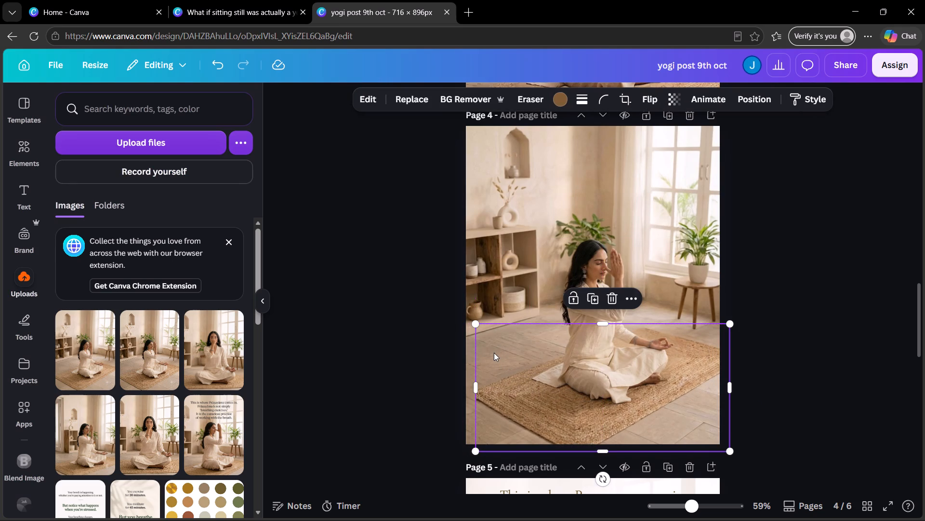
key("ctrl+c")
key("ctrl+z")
Select the woman and rug floor layers on page 4 together and scale them down proportionally.
left_click_drag(402, 320, 610, 353)
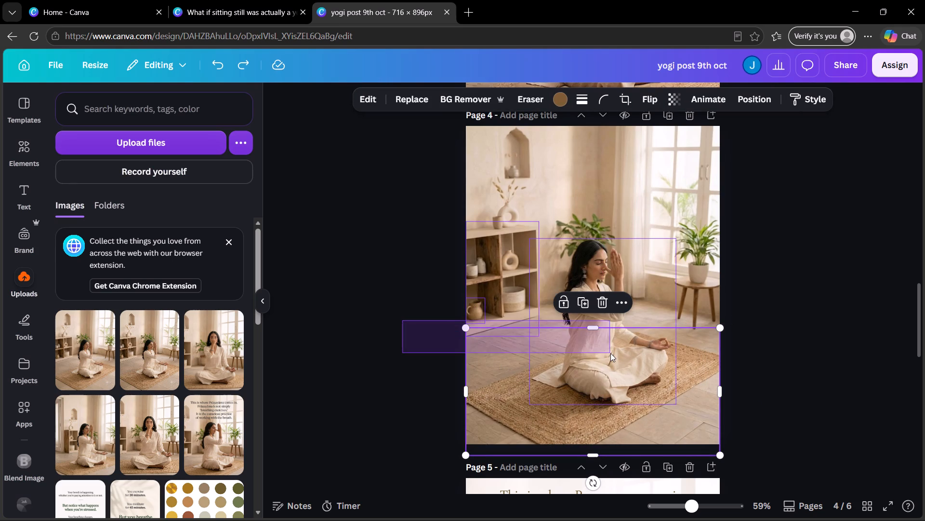
left_click_drag(610, 353, 428, 352)
left_click(418, 356)
left_click_drag(418, 375, 597, 377)
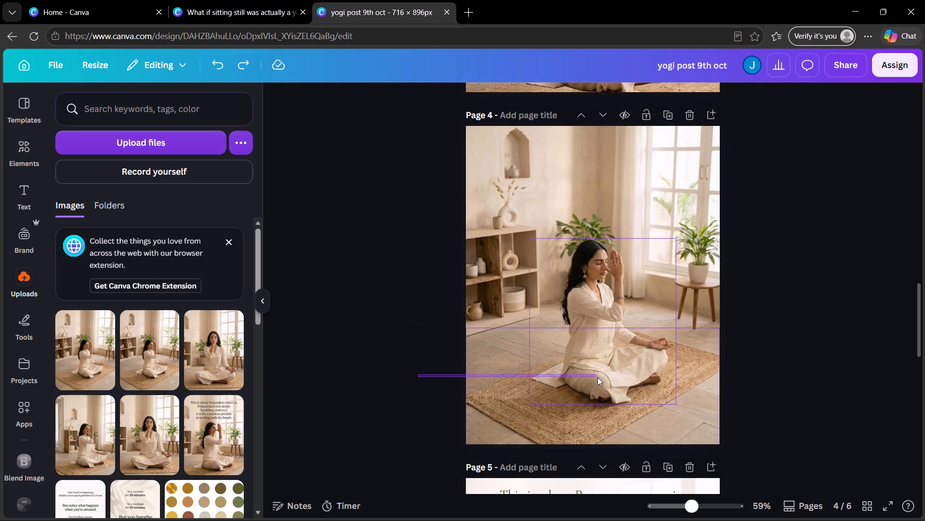
left_click_drag(597, 377, 602, 402)
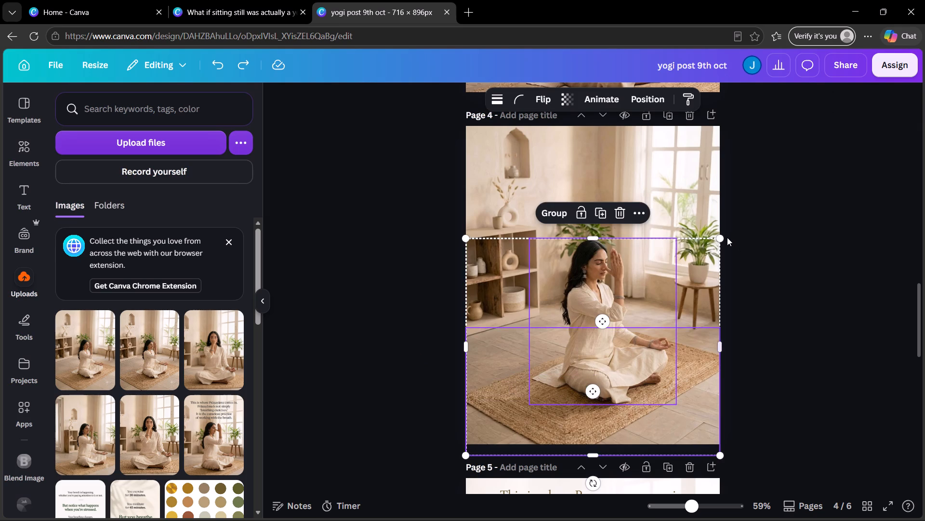
left_click_drag(721, 237, 699, 279)
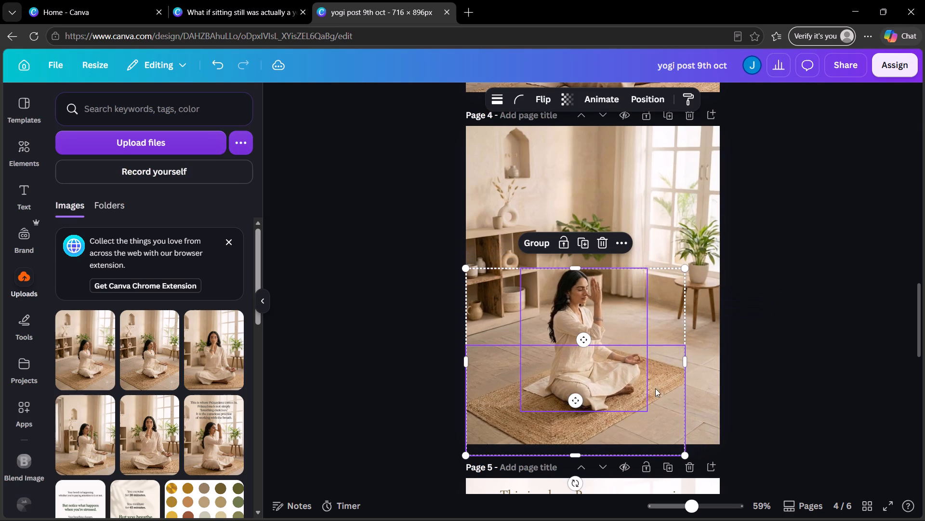
left_click_drag(690, 354, 696, 354)
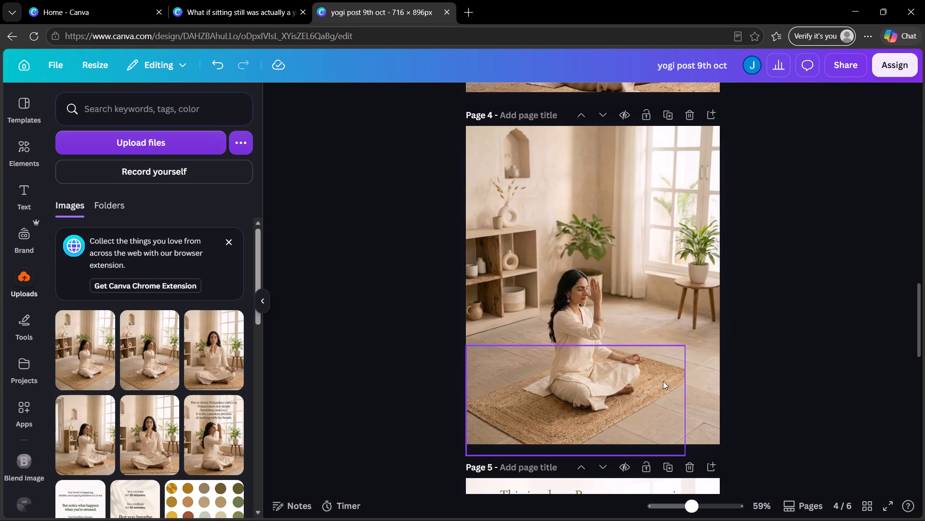
left_click(663, 381)
left_click(896, 377)
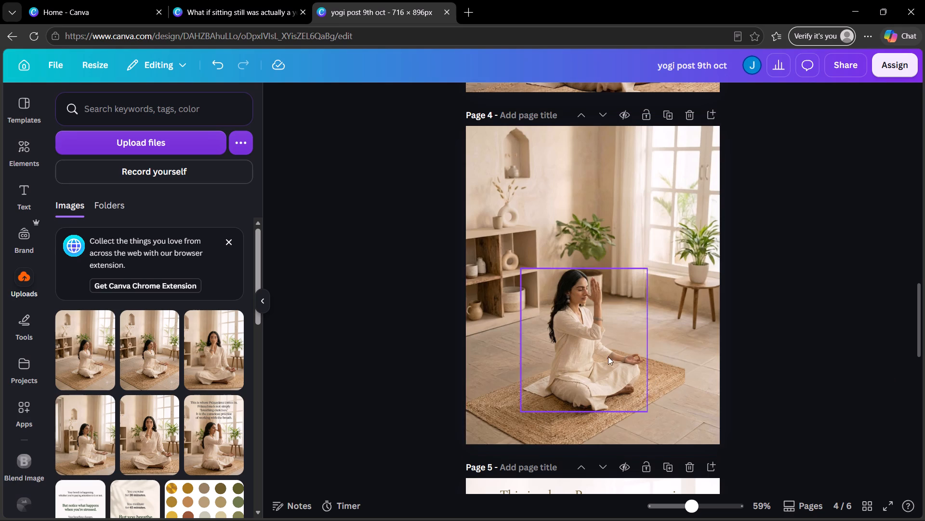
Shift the woman and rug layers together, widen them to both side edges of page 4, and lower them slightly.
left_click_drag(445, 370, 458, 369)
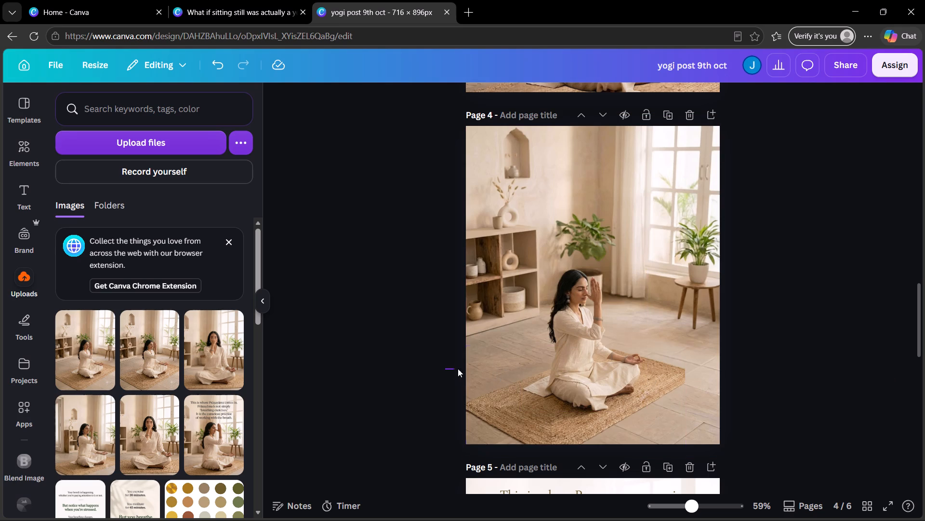
left_click_drag(458, 369, 573, 396)
left_click_drag(639, 394, 658, 394)
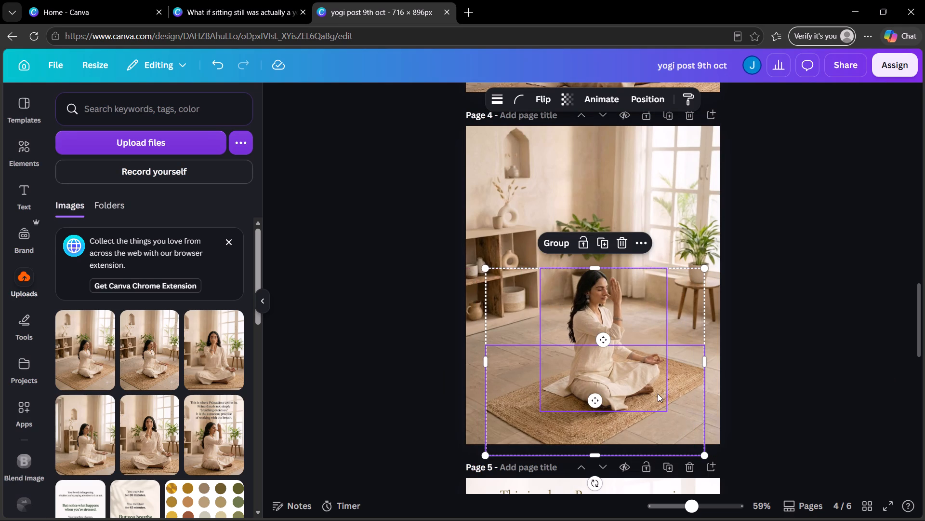
left_click_drag(485, 363, 470, 363)
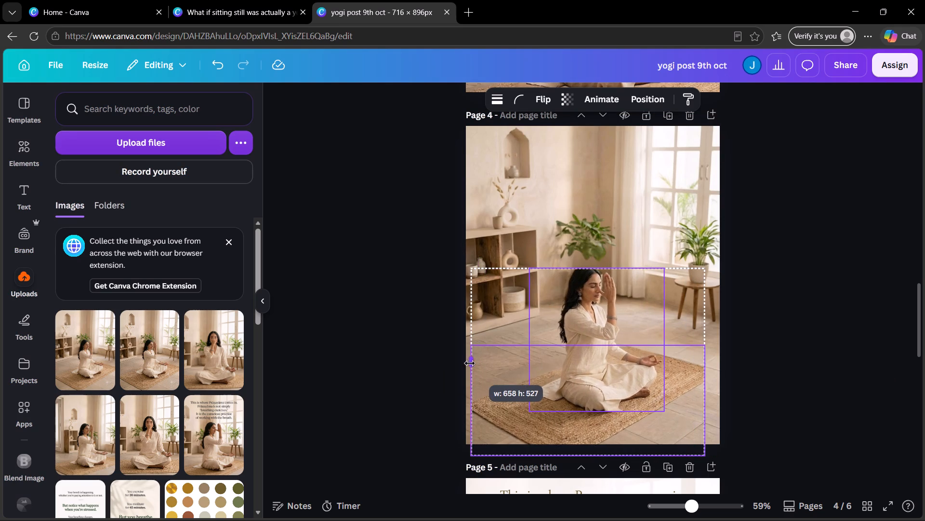
left_click_drag(470, 363, 461, 361)
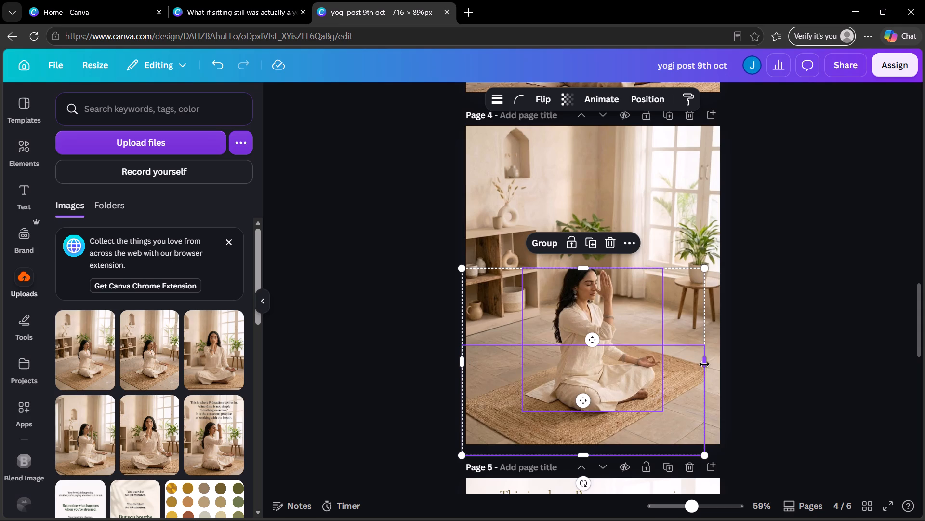
left_click_drag(704, 364, 718, 360)
left_click_drag(697, 374, 695, 385)
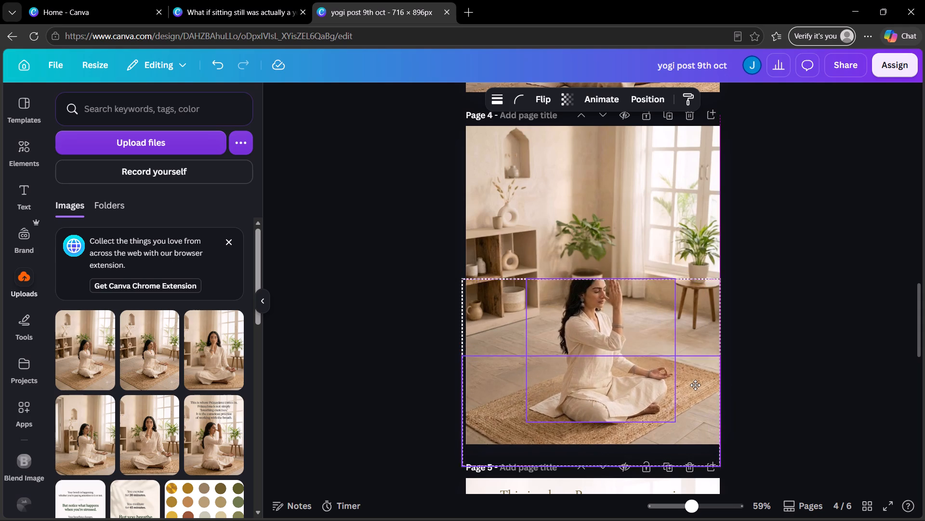
left_click_drag(695, 385, 697, 390)
Extend the top edge of page 4's woman layer upward to uncover the crop over her head.
left_click(775, 384)
left_click(616, 357)
left_click_drag(603, 290, 604, 277)
left_click(804, 299)
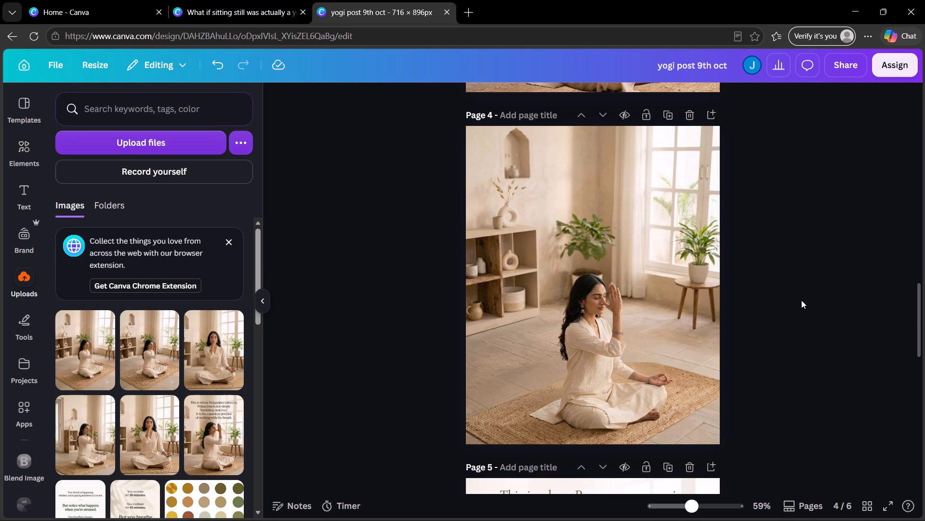
Reorder the carousel by moving page 3 with the white glow below the rug image page.
scroll(789, 301, "up", 6)
scroll(746, 291, "up", 1)
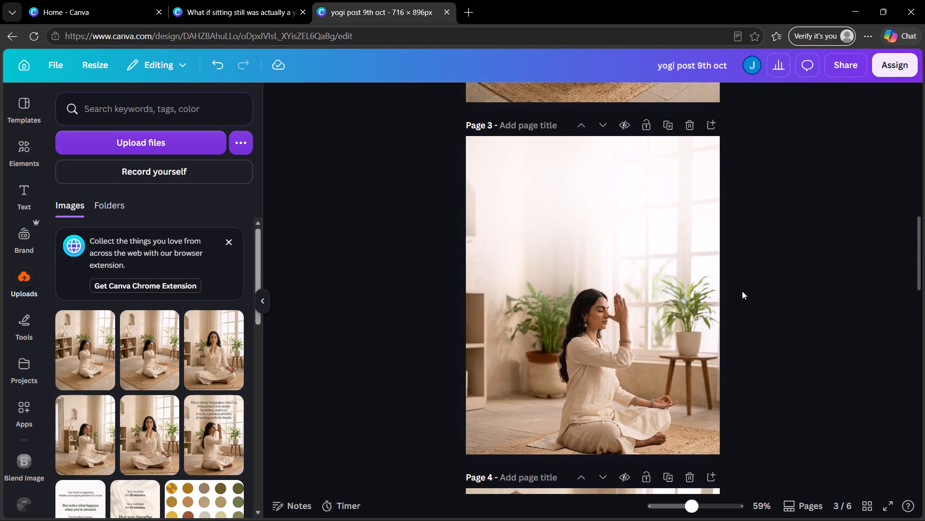
scroll(742, 291, "up", 3)
scroll(684, 290, "up", 1)
scroll(663, 291, "down", 4)
scroll(657, 274, "up", 1)
scroll(656, 273, "down", 3)
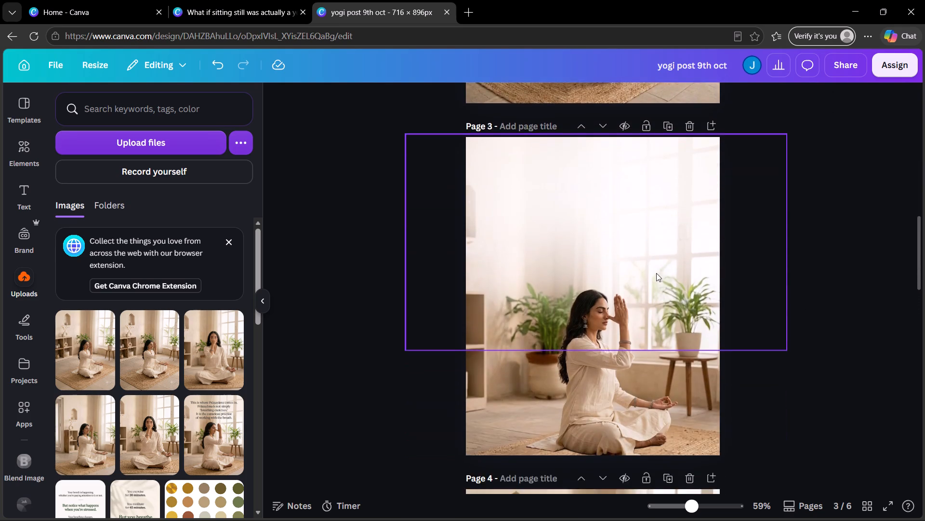
scroll(656, 273, "down", 2)
scroll(654, 272, "up", 4)
left_click(608, 178)
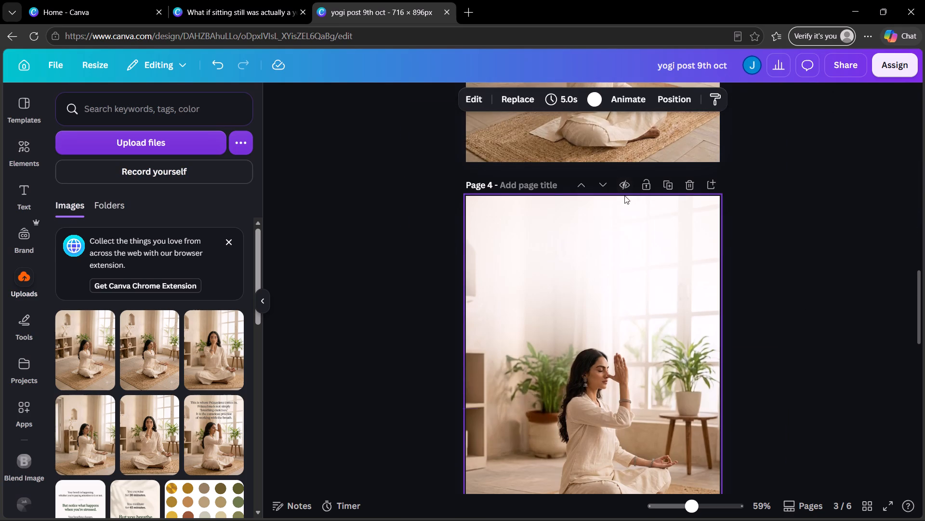
Move the white glow overlay from page 4 onto page 3, aligning it with the top edge of the rug image.
left_click_drag(625, 231, 627, 194)
scroll(628, 194, "up", 4)
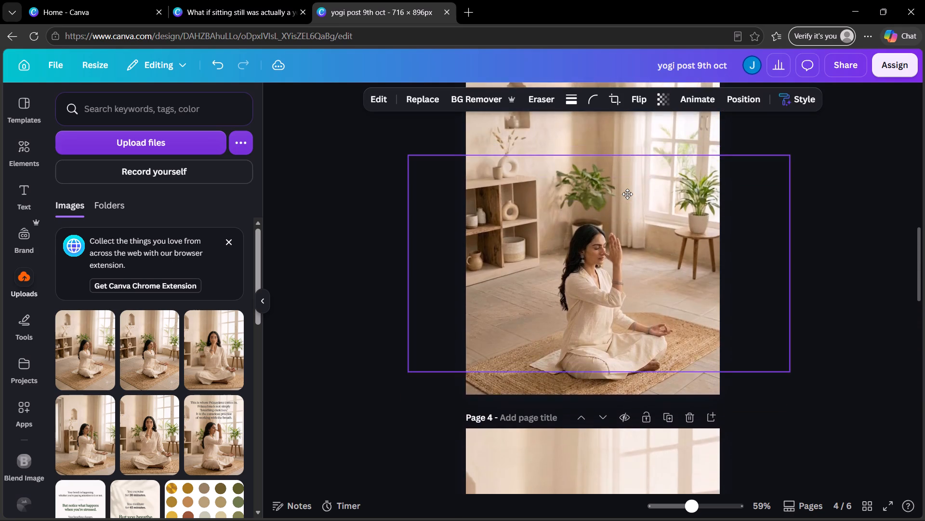
left_click_drag(627, 194, 618, 292)
scroll(627, 194, "up", 3)
left_click_drag(648, 306, 648, 305)
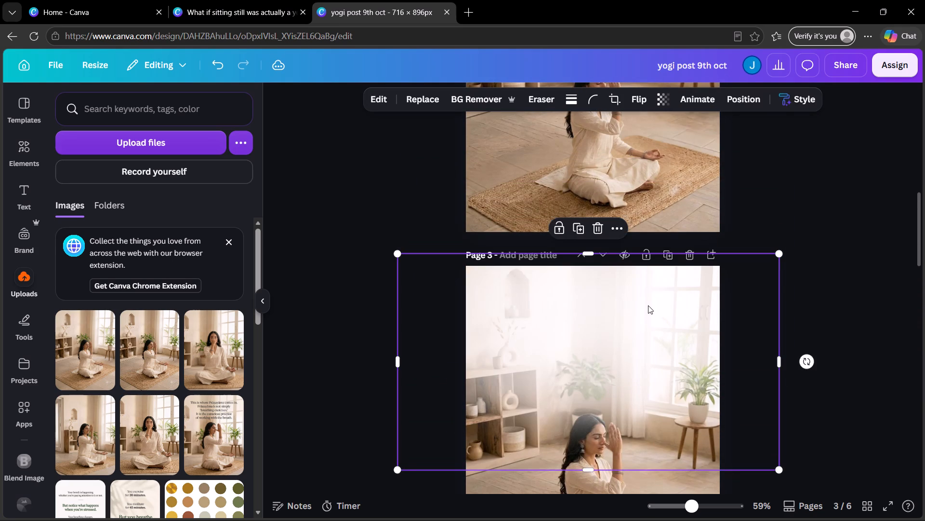
left_click_drag(648, 305, 651, 319)
left_click(853, 277)
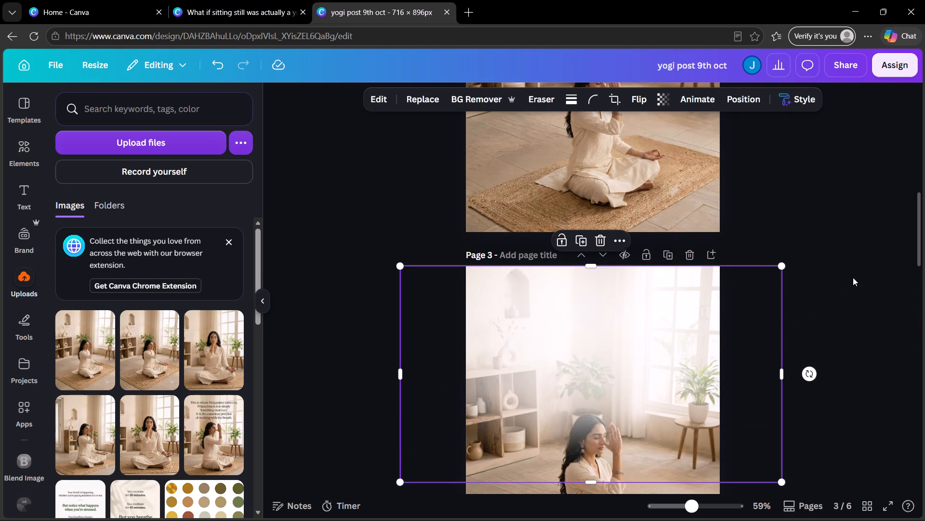
Duplicate page 2's "Your breath is happening" text block and move the copy onto page 3.
scroll(635, 320, "up", 4)
left_click(602, 243)
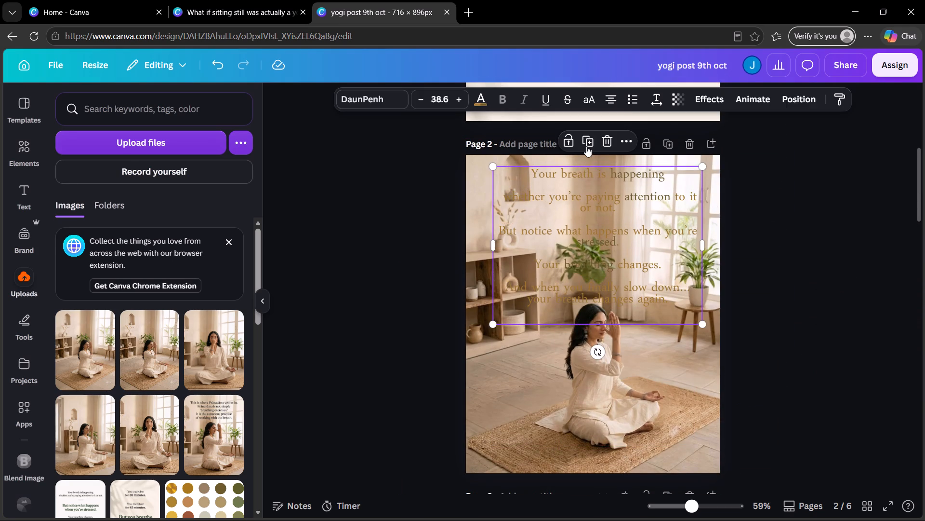
left_click(587, 146)
left_click_drag(583, 231, 581, 285)
scroll(580, 288, "down", 4)
scroll(581, 286, "up", 2)
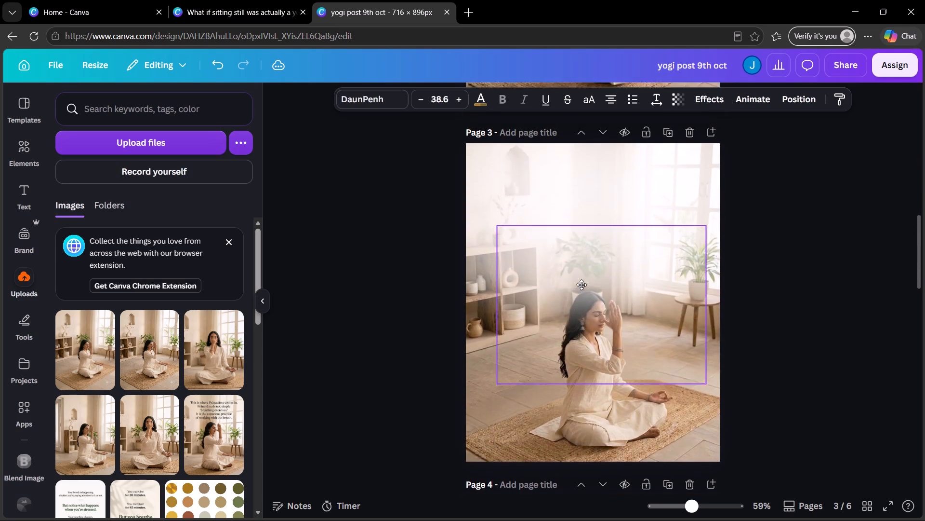
left_click_drag(581, 285, 581, 284)
Center the copied text block horizontally over the white glow in the upper part of page 3.
left_click_drag(632, 299, 625, 287)
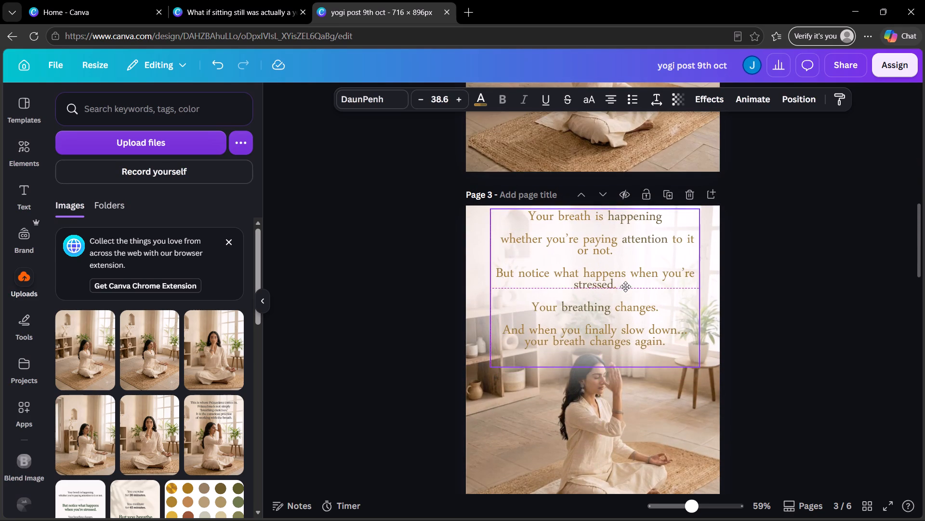
left_click_drag(625, 287, 626, 290)
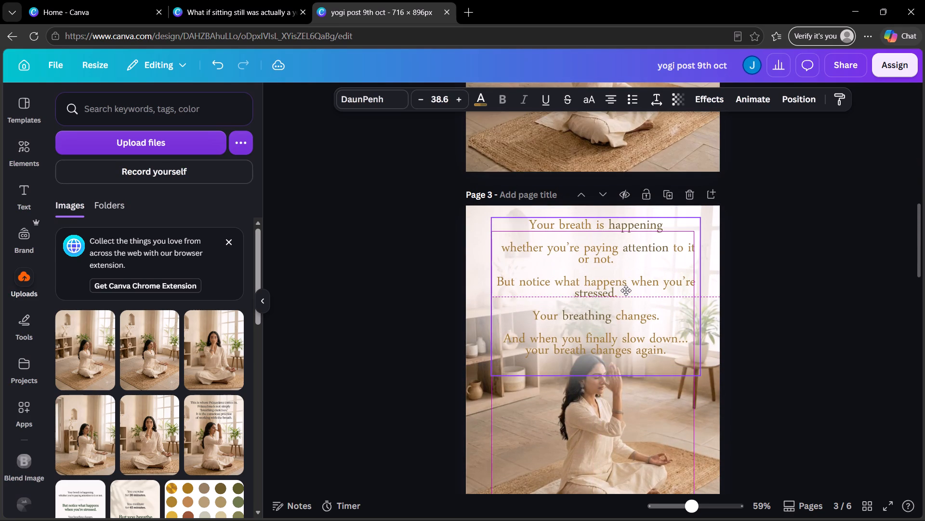
left_click_drag(626, 290, 629, 287)
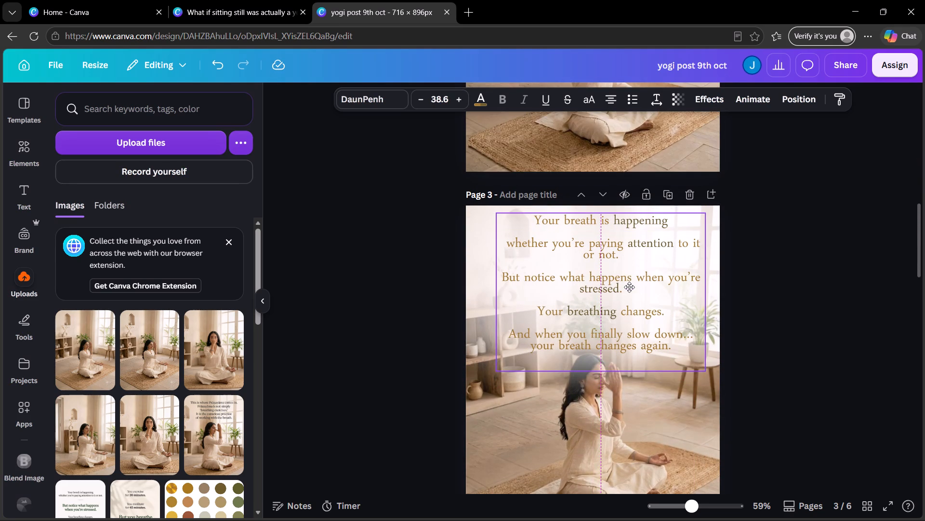
left_click_drag(629, 287, 634, 287)
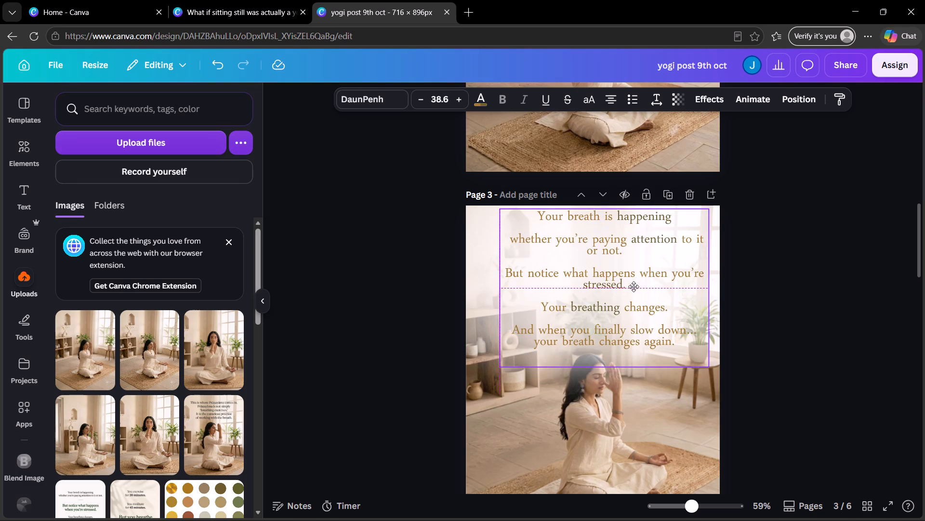
left_click_drag(634, 287, 632, 287)
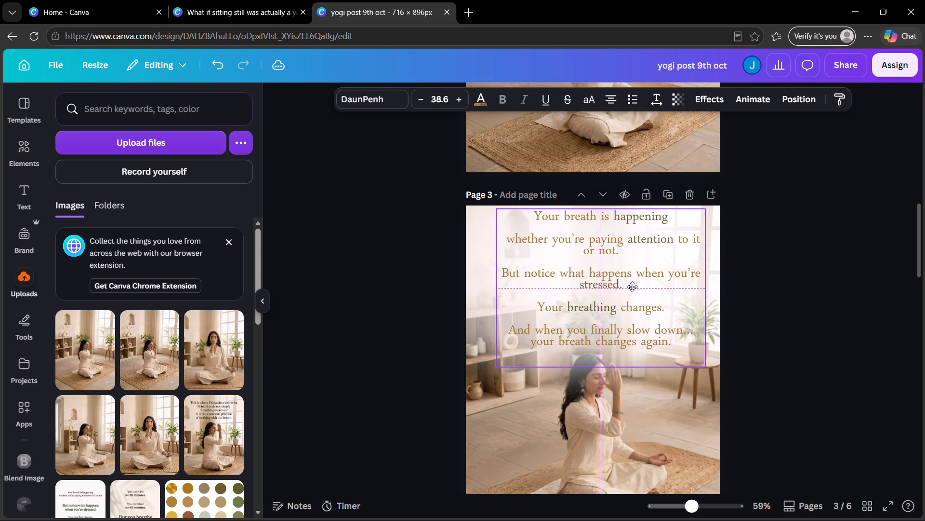
left_click_drag(632, 287, 631, 290)
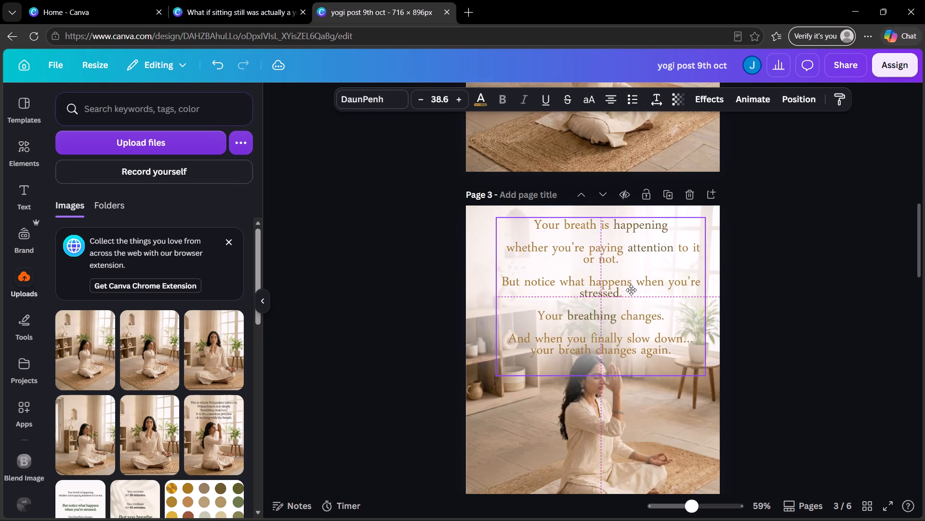
left_click_drag(631, 290, 623, 291)
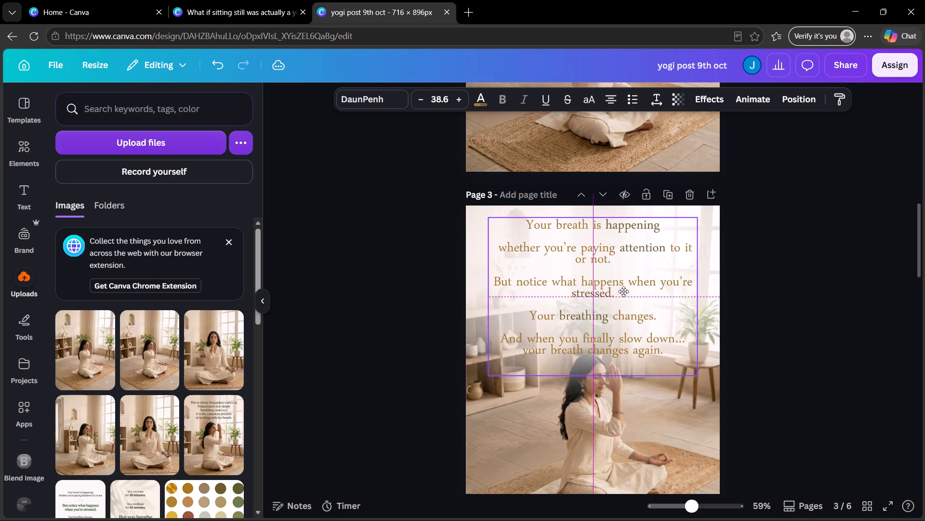
left_click_drag(623, 291, 624, 291)
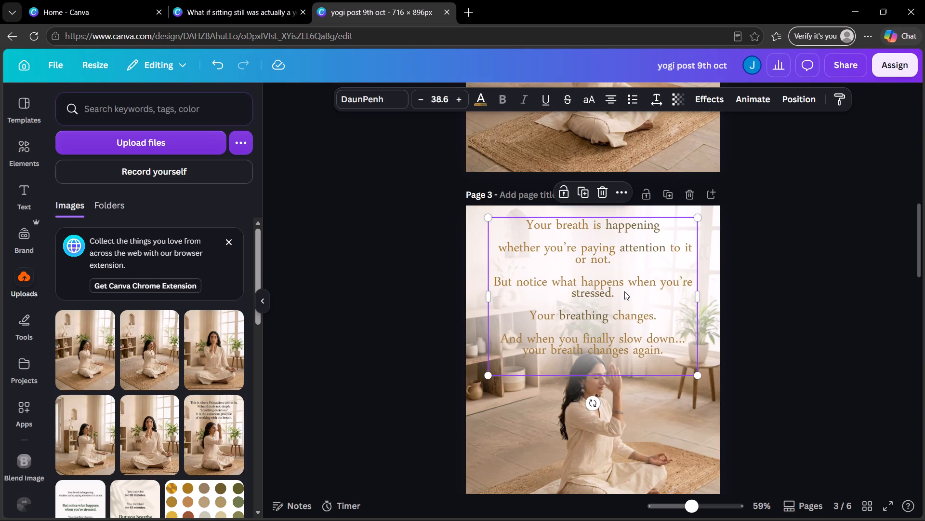
Nudge page 3's text block slightly upward so it sits higher above the woman's head.
key("Up")
key("Up")
key("Up")
key("Up")
key("Up")
key("Up")
key("Up")
key("Up")
key("Up")
key("Up")
key("Up")
key("Up")
key("Up")
left_click(841, 346)
left_click(642, 313)
key("Up")
key("Up")
key("Up")
key("Up")
key("Up")
key("Up")
key("Up")
key("Up")
key("Up")
key("Up")
key("Up")
key("Up")
key("Up")
key("Up")
key("Up")
key("Up")
key("Up")
key("Up")
key("Up")
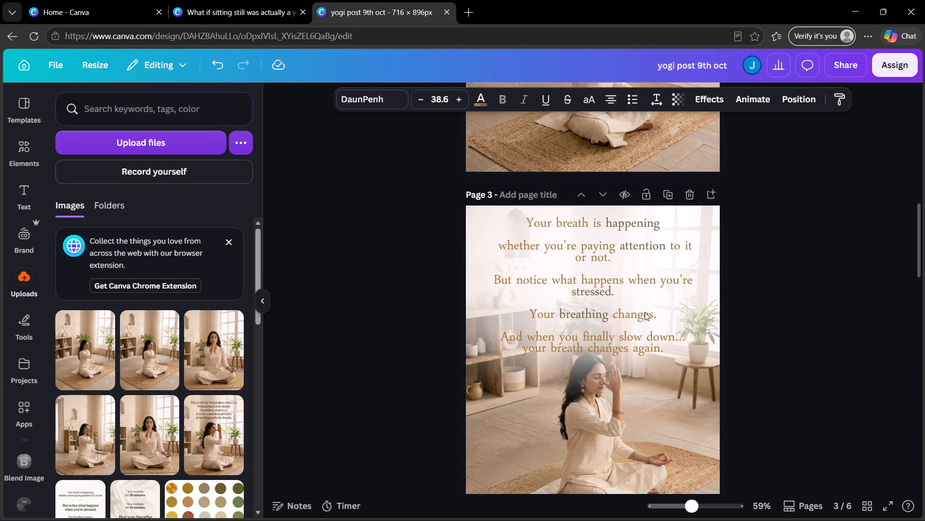
key("Down")
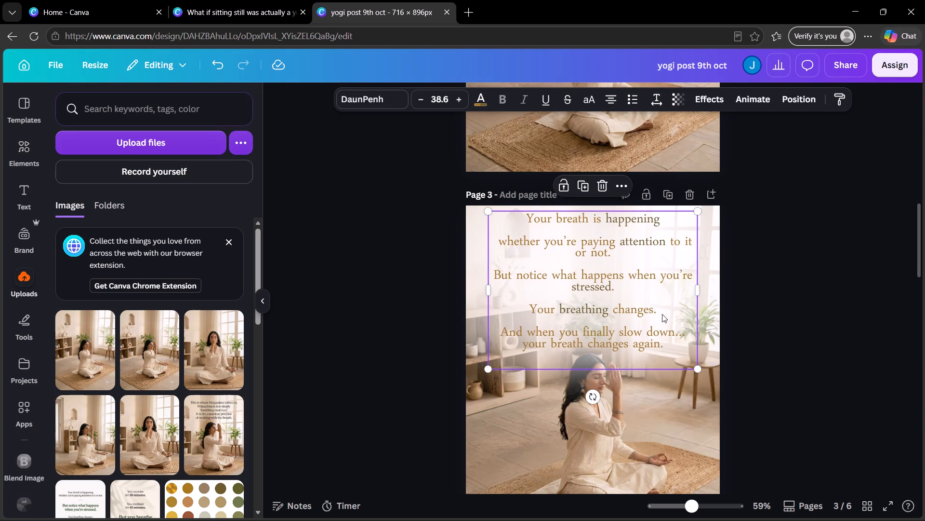
Reorder page 3's layers to bring the woman to the very front, above the text and white glow.
left_click(629, 449)
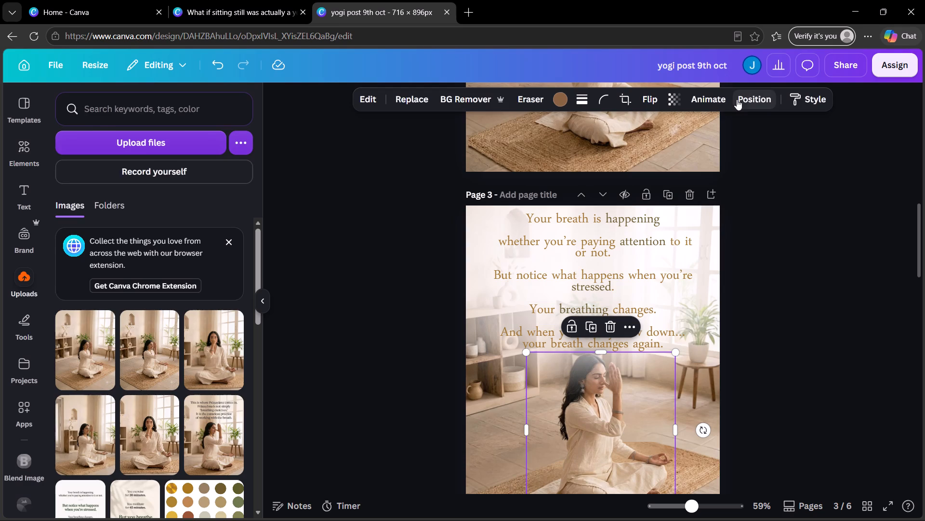
left_click(737, 99)
left_click_drag(172, 273, 171, 192)
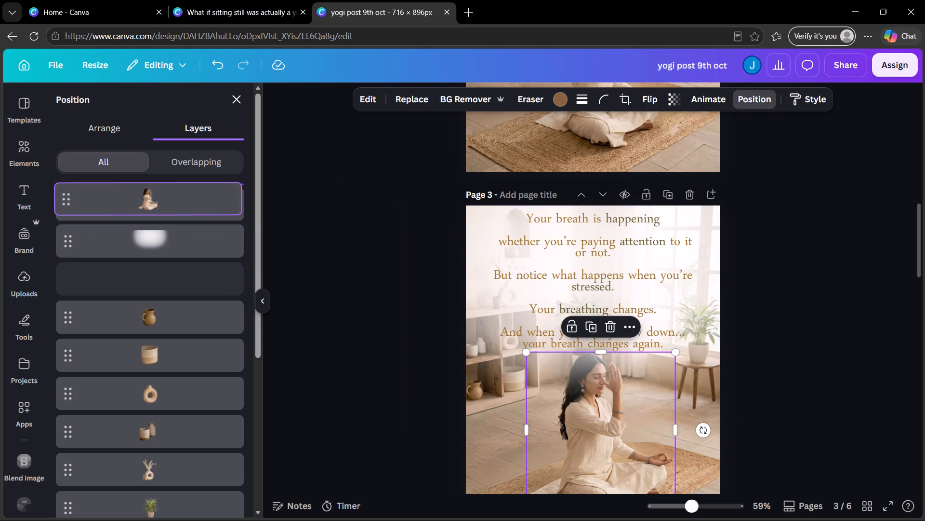
left_click_drag(171, 192, 171, 188)
double_click(775, 268)
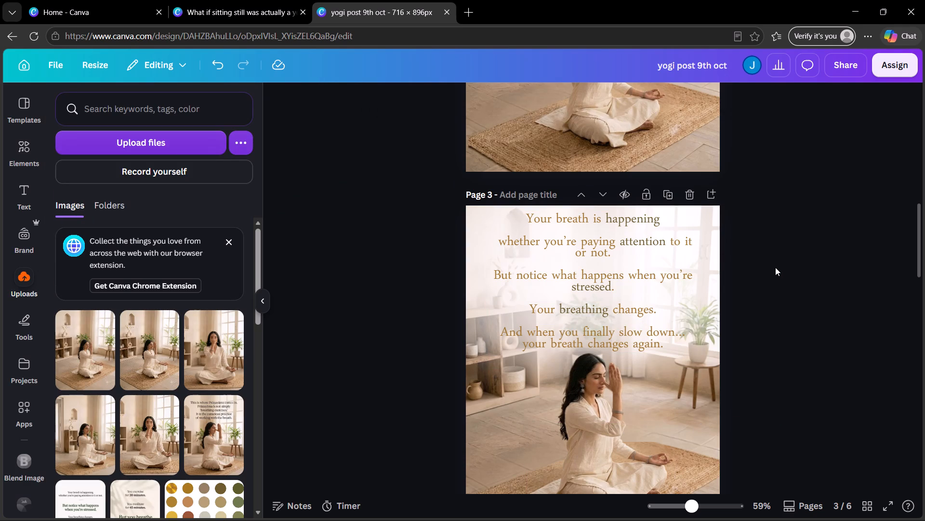
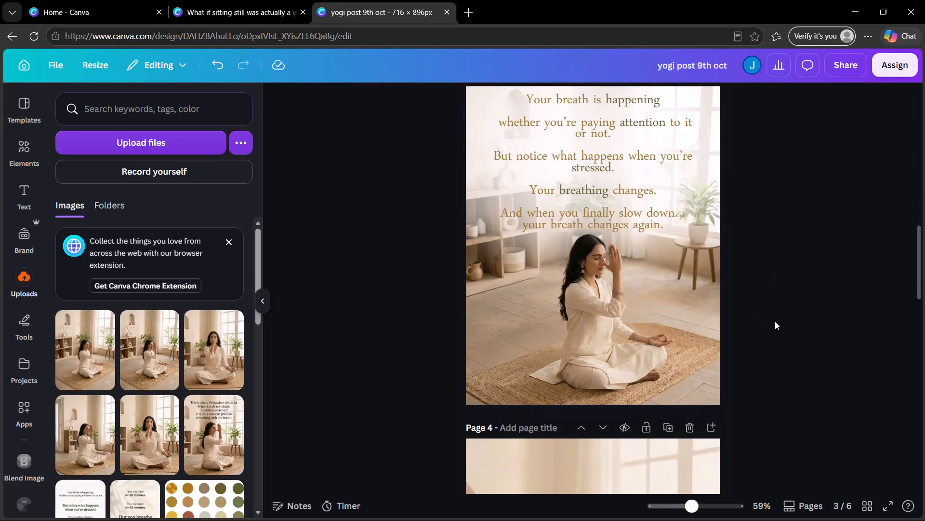
Delete page 4, the textless image of the woman meditating beside the window and plants.
scroll(807, 332, "down", 2)
scroll(742, 277, "down", 2)
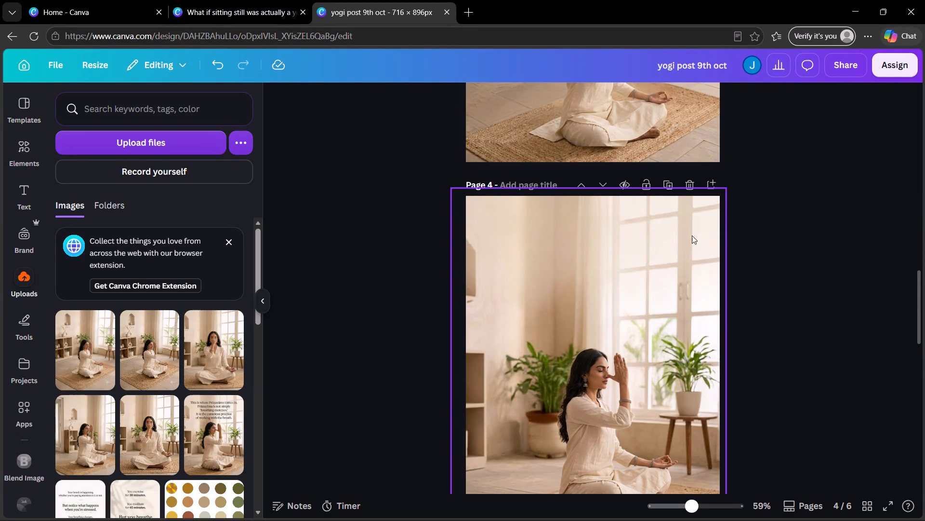
left_click(687, 182)
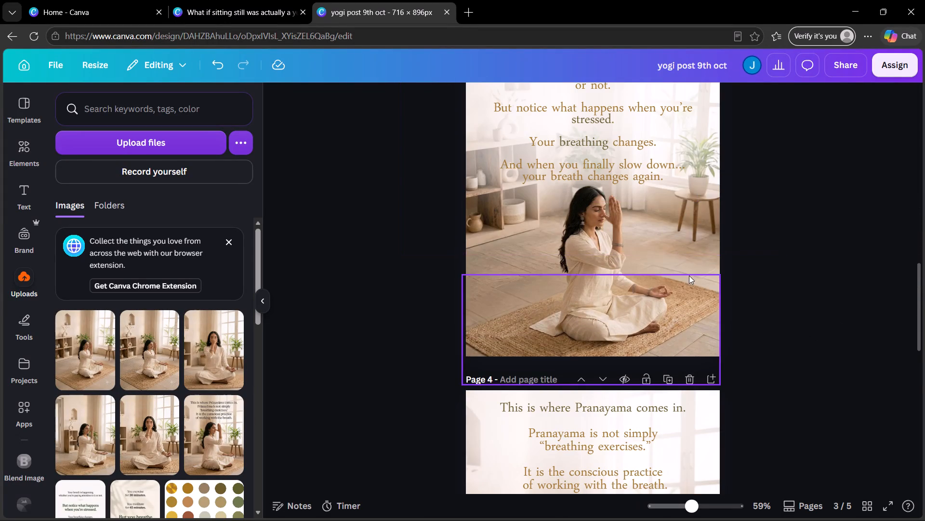
Delete the old page 2, where the breath text sits directly on the rug image without the white glow.
scroll(689, 275, "down", 5)
scroll(776, 268, "up", 2)
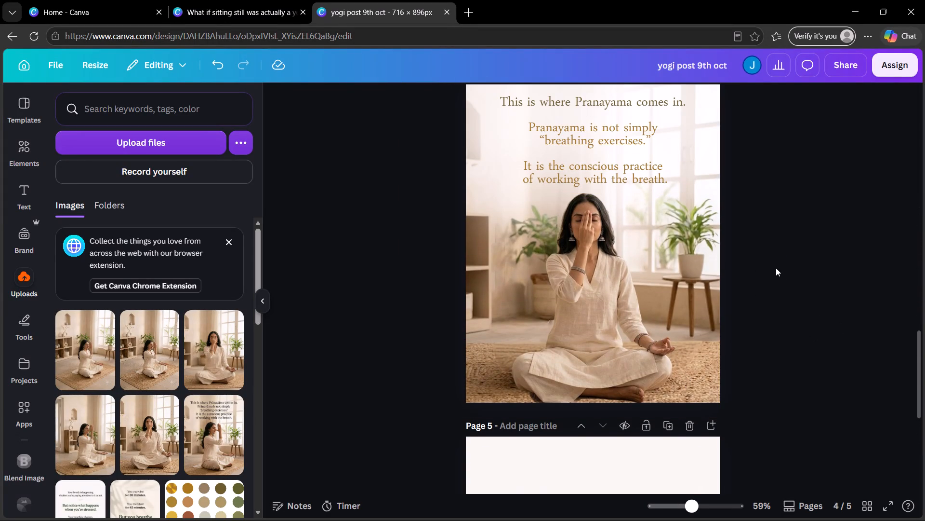
scroll(778, 264, "up", 3)
scroll(779, 264, "down", 8)
scroll(776, 260, "up", 7)
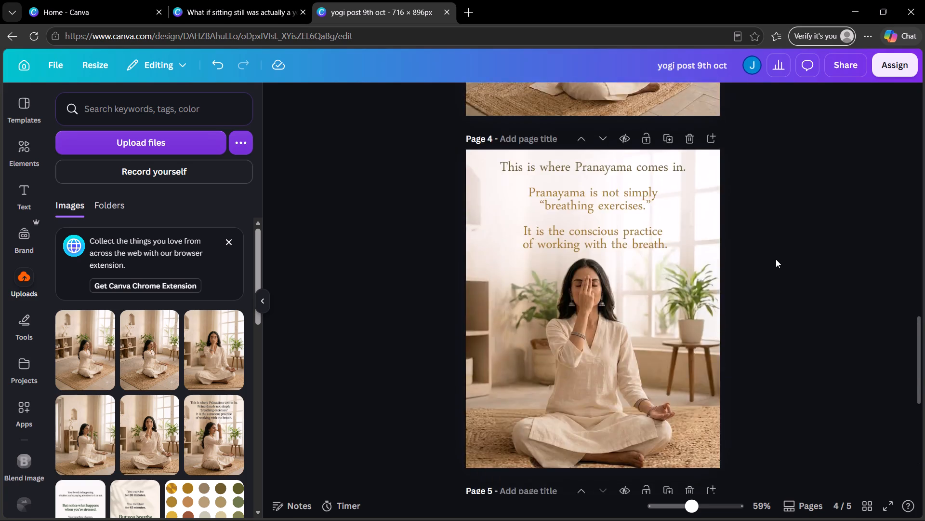
scroll(776, 259, "up", 9)
scroll(775, 258, "down", 3)
scroll(776, 256, "up", 4)
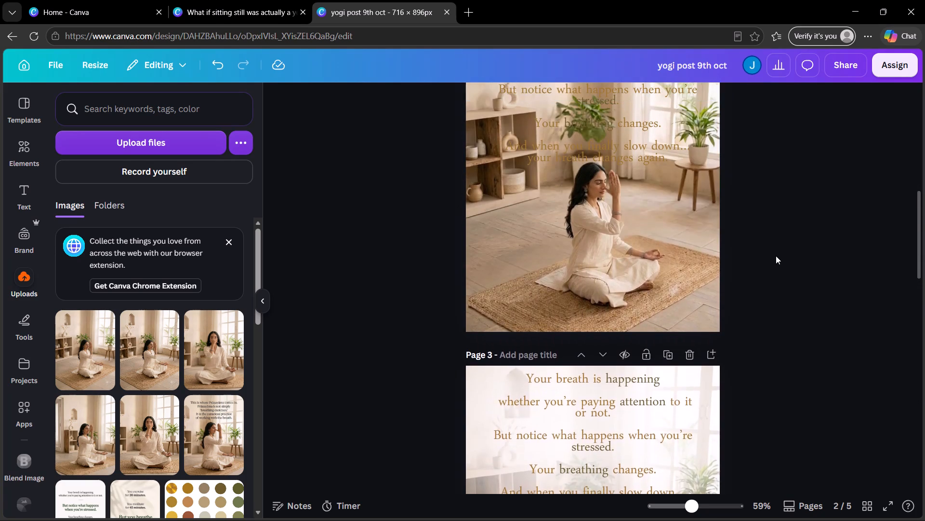
scroll(776, 256, "up", 1)
left_click(690, 160)
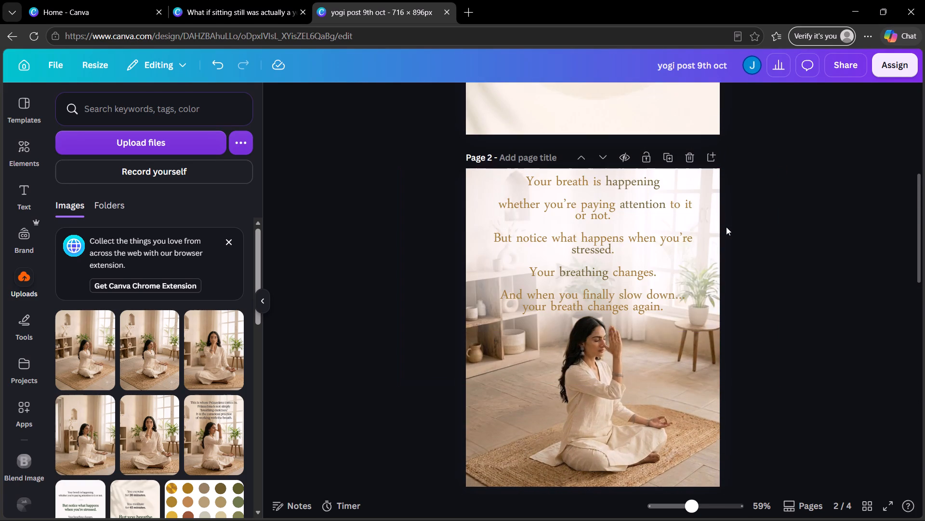
Check the remaining carousel pages and download all of them as PNG at high quality.
scroll(723, 228, "up", 8)
scroll(723, 228, "down", 16)
scroll(733, 184, "up", 10)
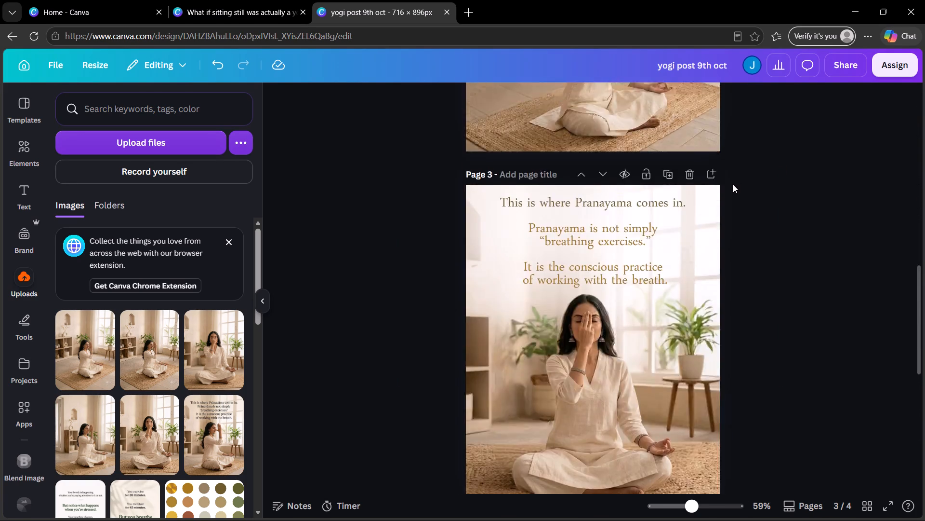
scroll(733, 184, "up", 8)
left_click(844, 62)
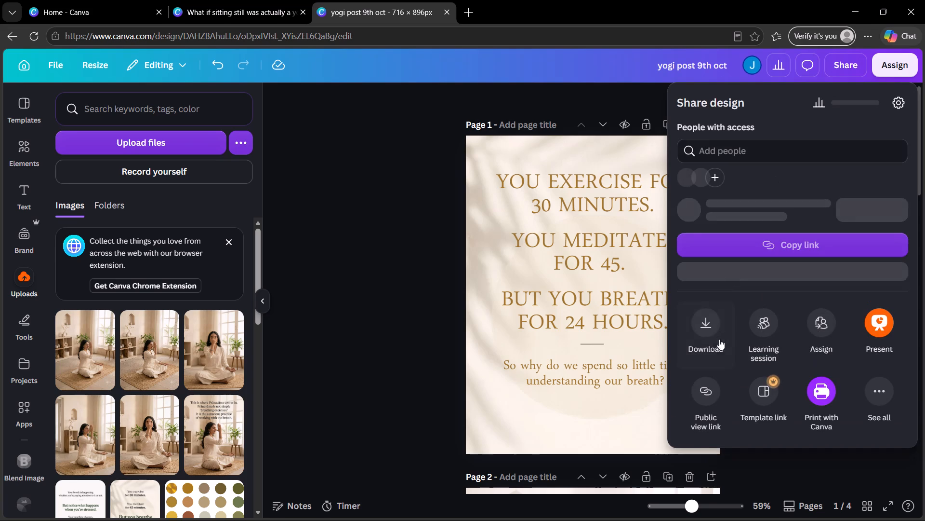
left_click(716, 341)
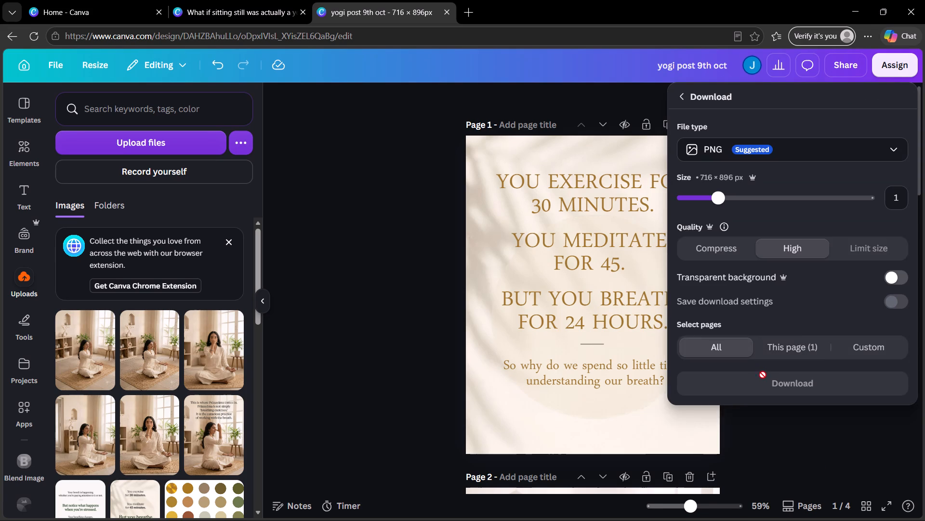
left_click(759, 389)
left_click(778, 384)
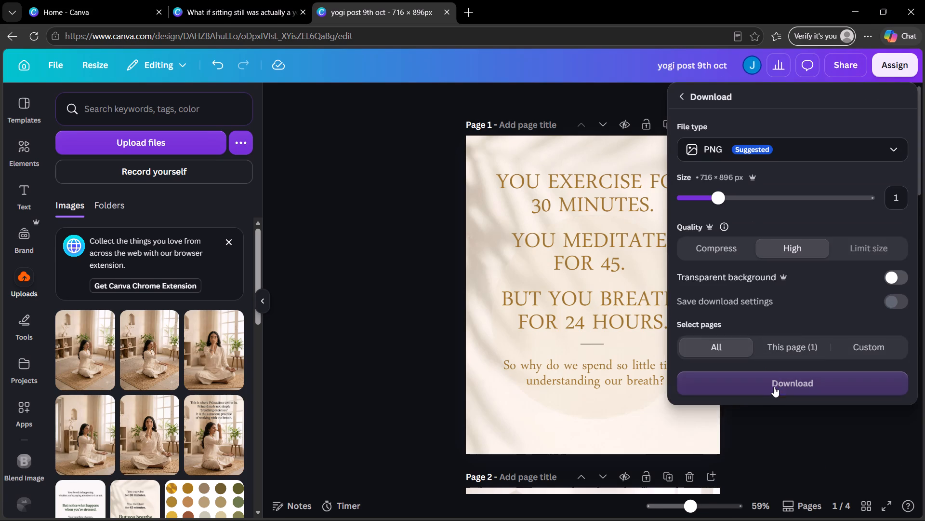
left_click(774, 387)
Nudge page 2's "Your breath is happening" text block slightly to the right.
scroll(623, 310, "down", 6)
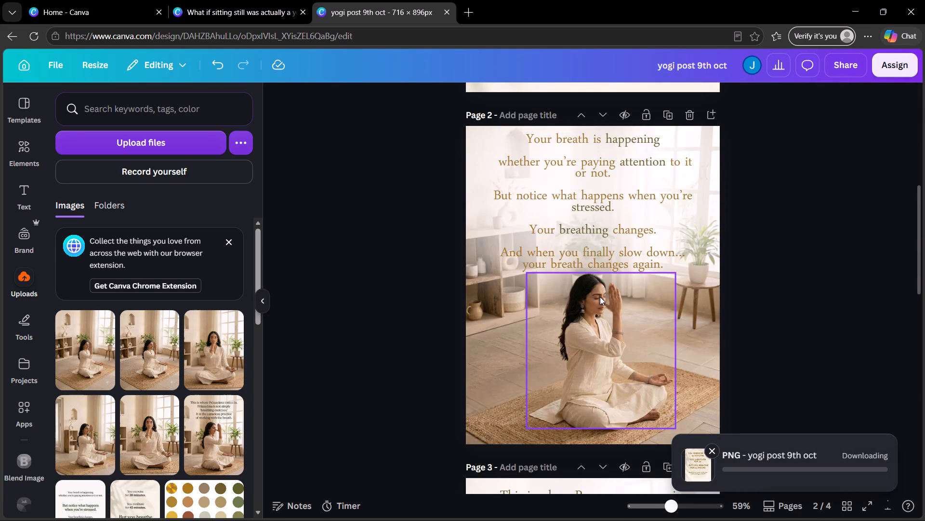
left_click(622, 242)
key("Right")
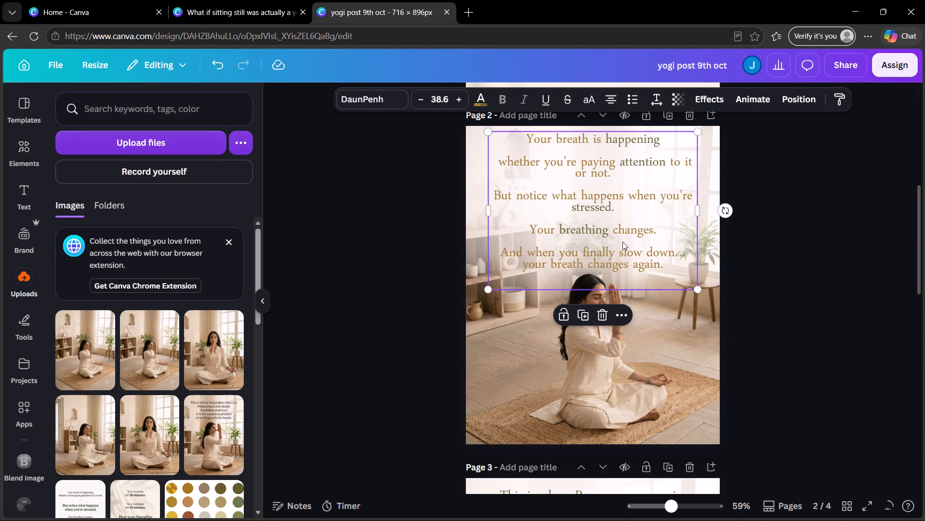
key("Right")
key("Right")
left_click(816, 275)
scroll(807, 269, "down", 5)
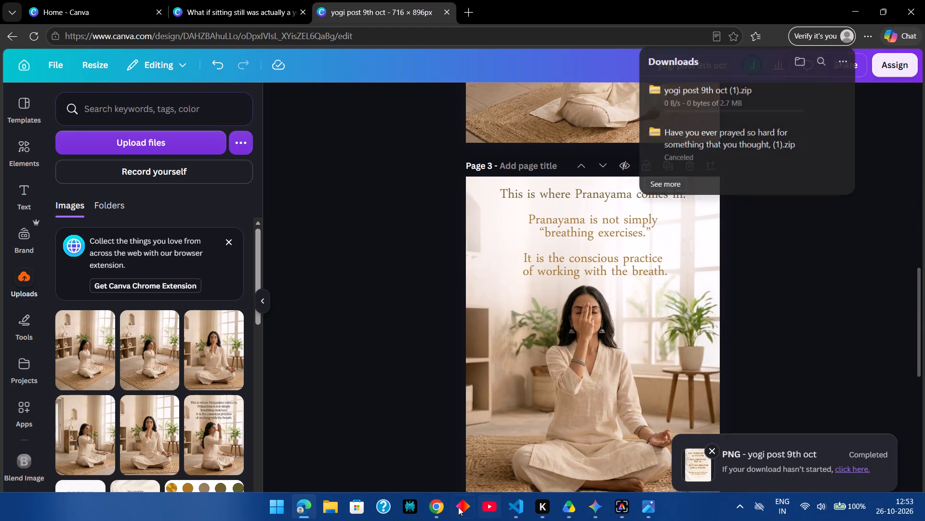
scroll(655, 339, "up", 3)
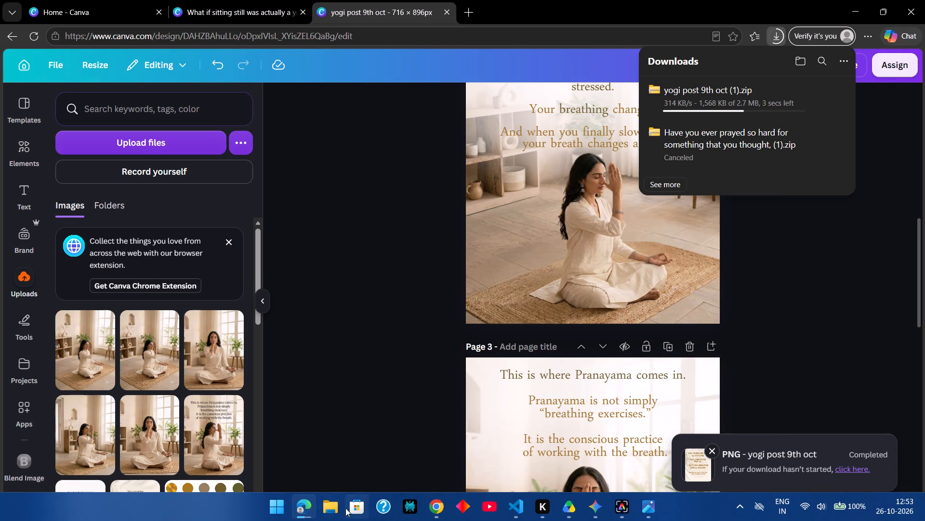
Switch to File Explorer and extract the "yogi post 9th oct (1)" archive in the Downloads folder with WinRAR.
left_click(329, 507)
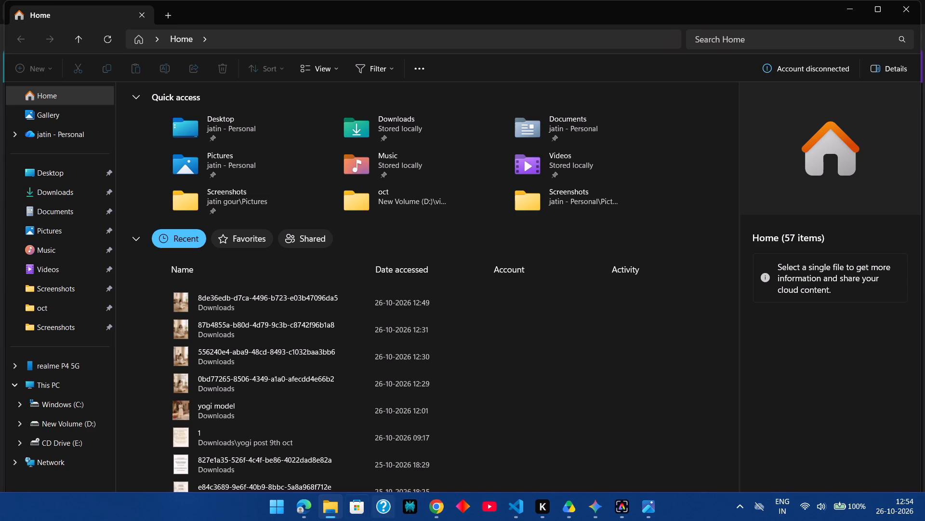
left_click(91, 190)
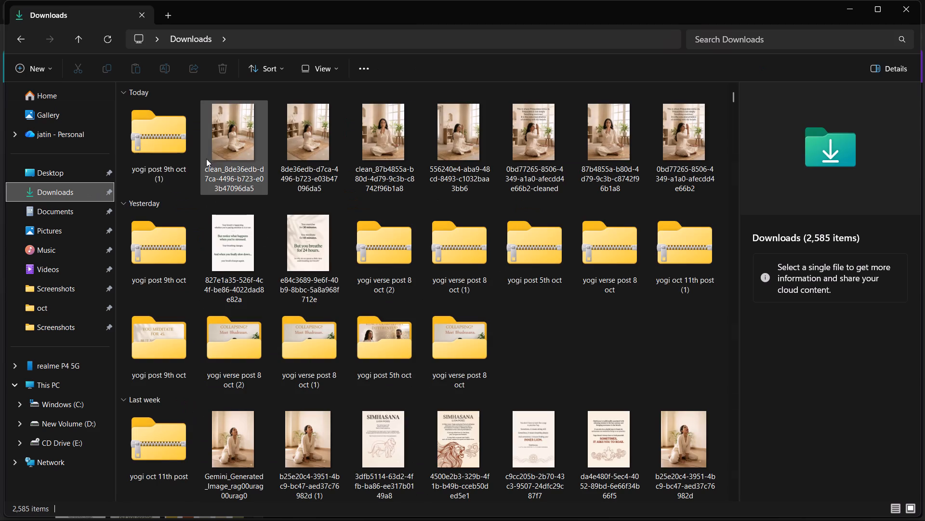
left_click(173, 147)
right_click(173, 147)
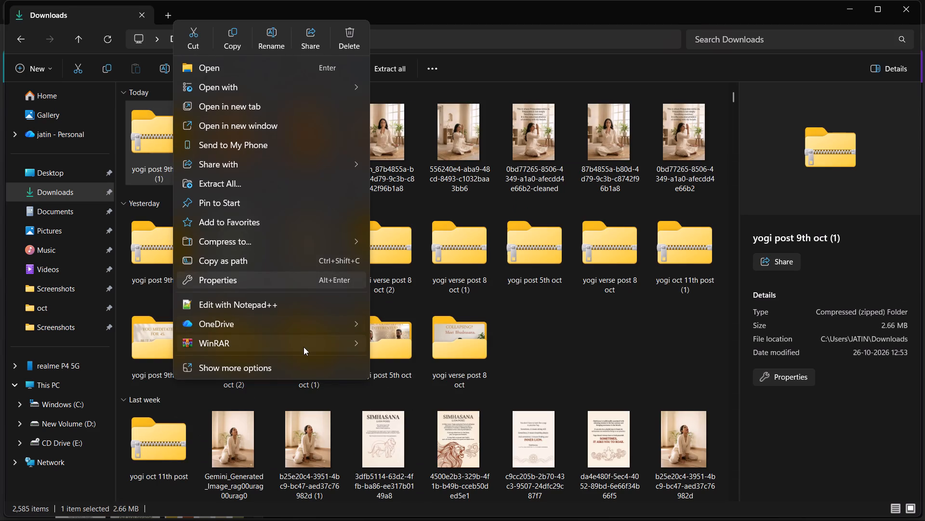
left_click(431, 377)
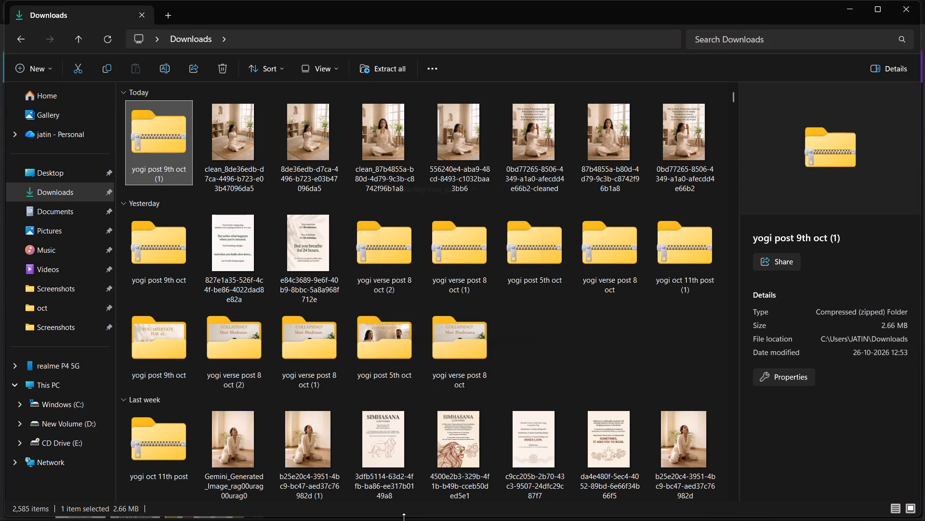
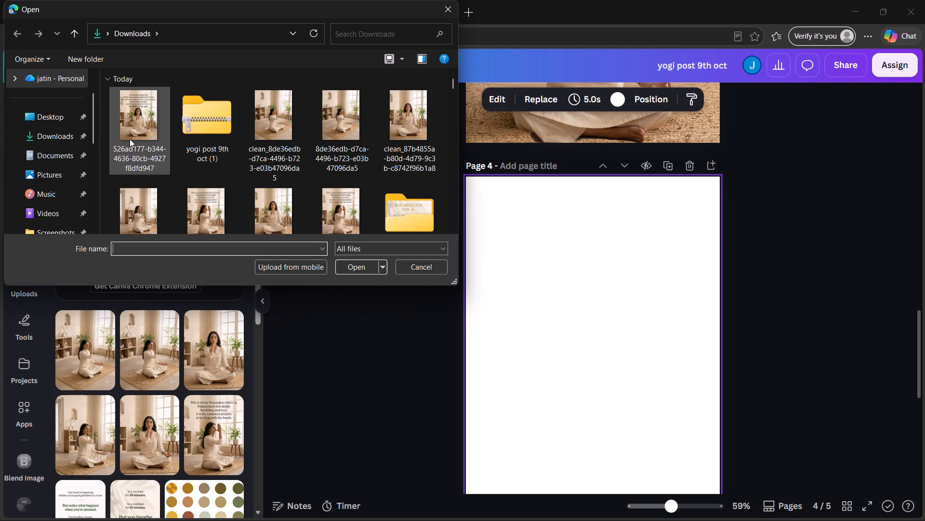
left_click(121, 122)
left_click(369, 273)
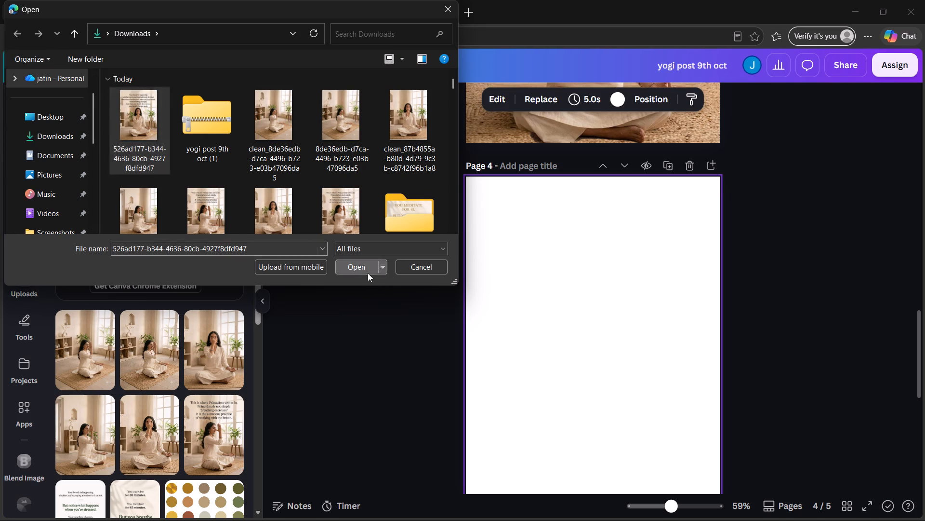
Place the uploaded image on page 4, align it to the page's upper-left corner, and enlarge it to nearly the page width.
left_click(82, 360)
left_click_drag(477, 357, 448, 314)
left_click_drag(573, 323, 519, 266)
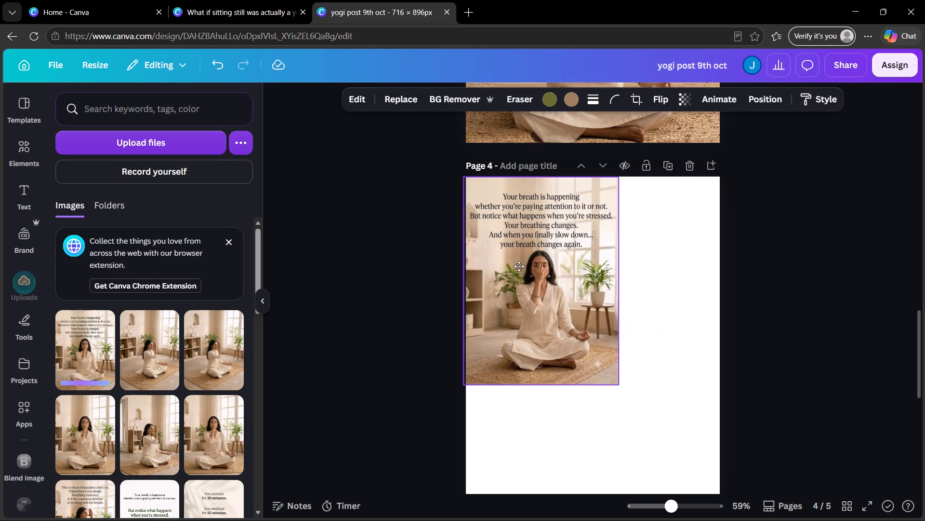
left_click_drag(519, 266, 527, 270)
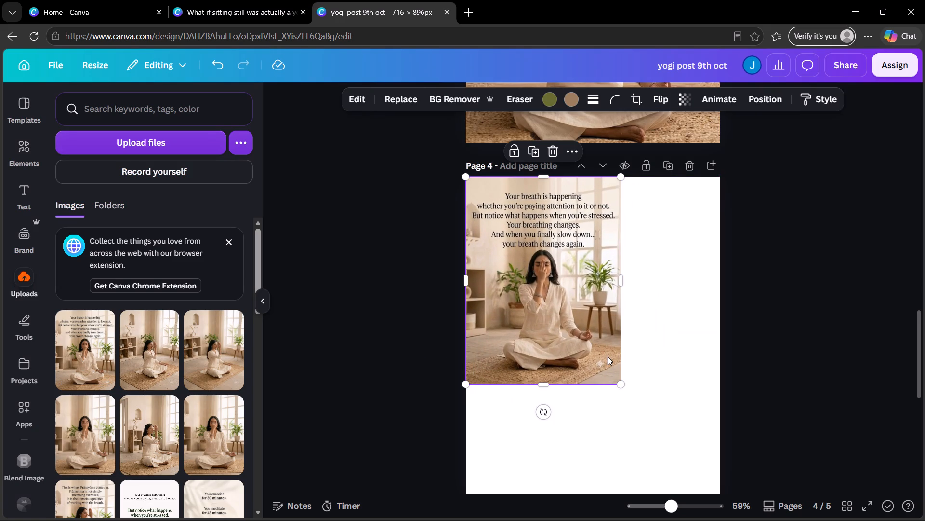
left_click_drag(623, 379, 677, 415)
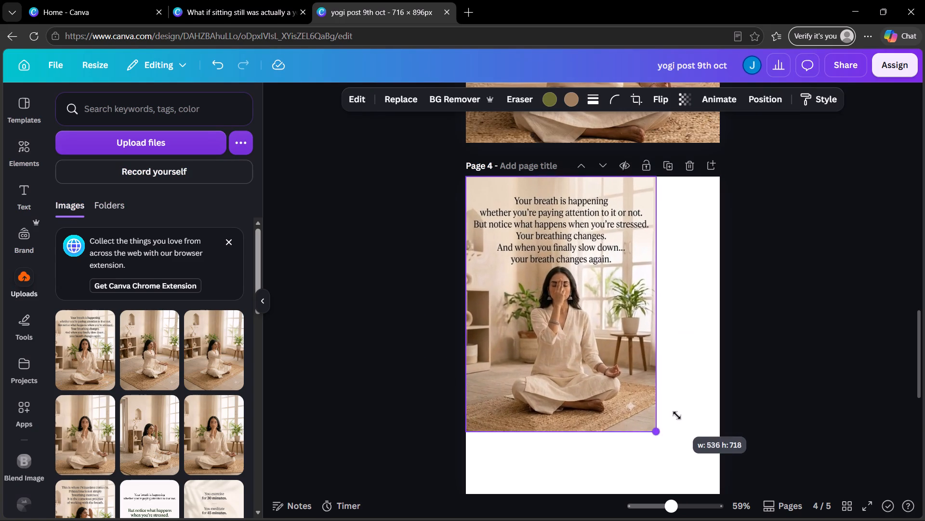
left_click_drag(677, 415, 688, 391)
Shift the image on page 4 and extend its side edges so that it covers the whole page without white margins.
scroll(679, 415, "down", 2)
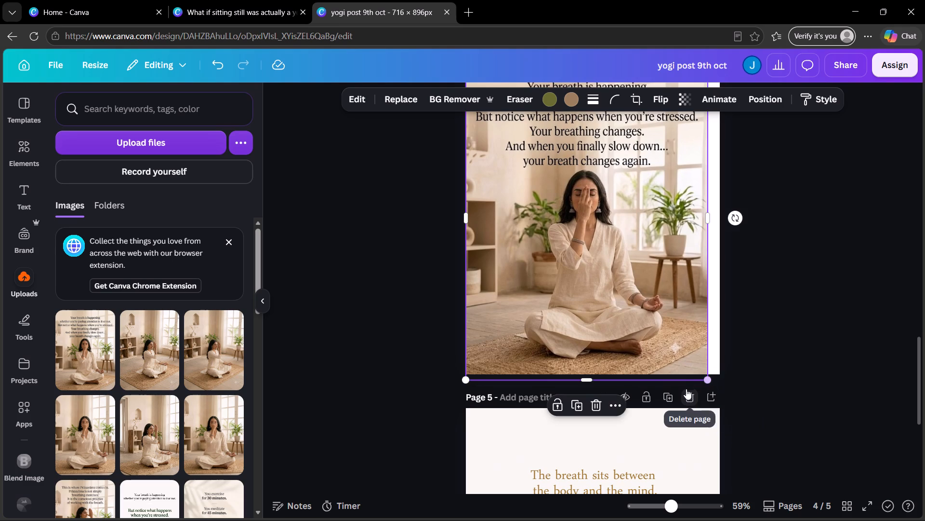
scroll(664, 335, "up", 1)
left_click_drag(674, 296, 678, 294)
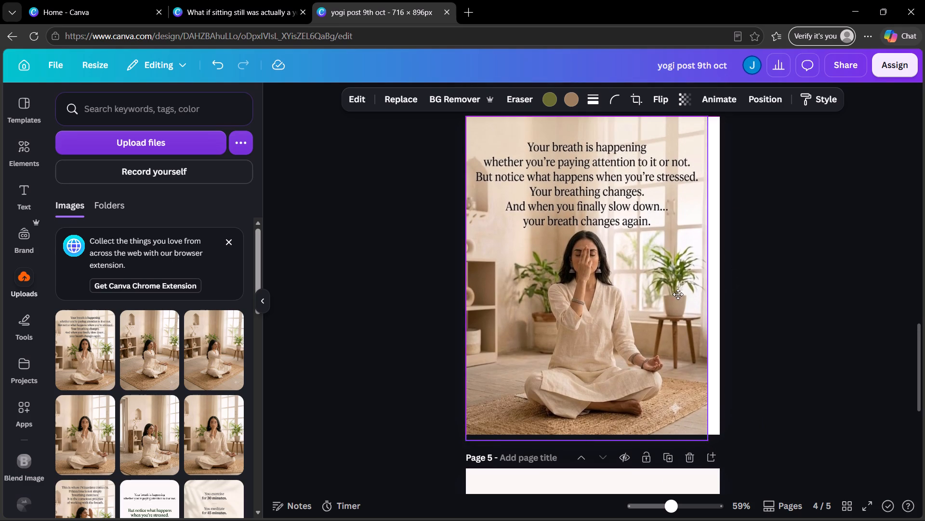
left_click_drag(678, 294, 679, 293)
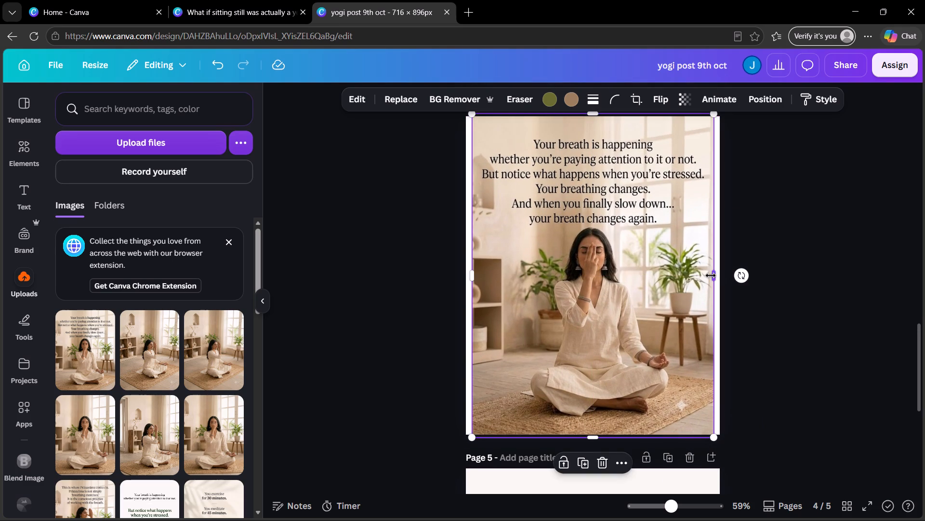
left_click(711, 275)
left_click_drag(470, 281, 465, 279)
scroll(560, 292, "up", 1)
left_click(761, 264)
left_click(552, 313)
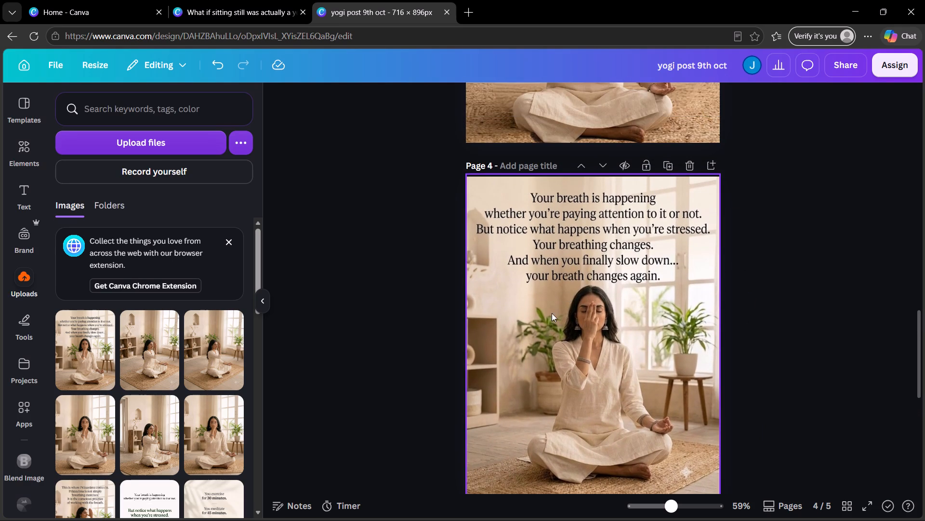
left_click(814, 289)
left_click(638, 317)
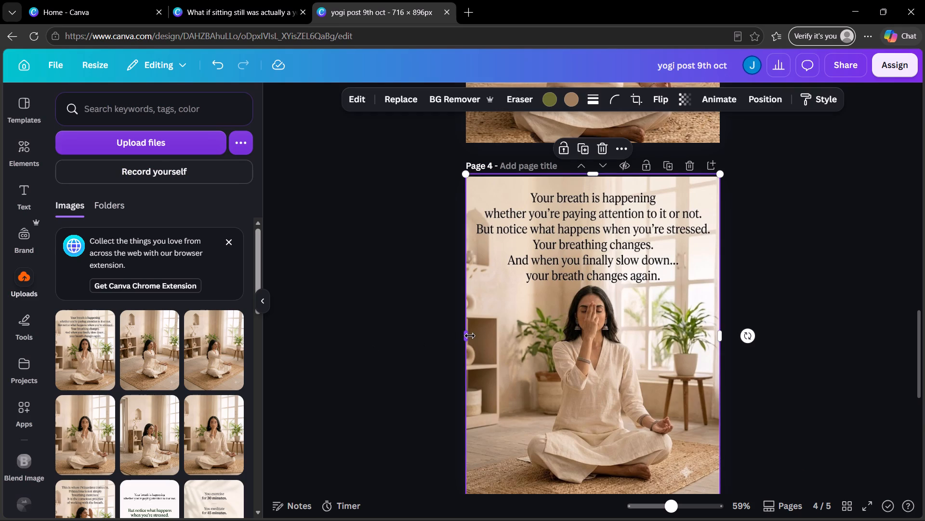
left_click(470, 336)
left_click(700, 296)
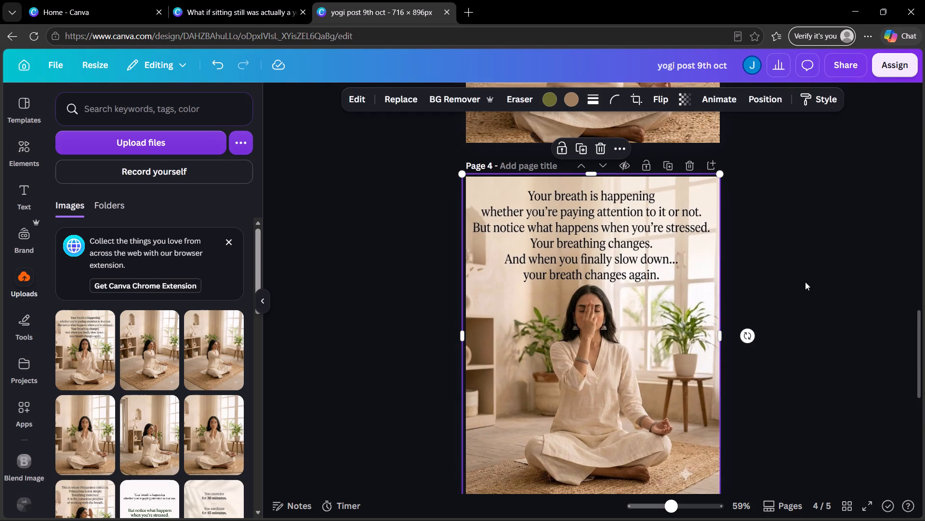
left_click(805, 282)
left_click(670, 282)
Split the page 4 image into separate editable text, woman and background layers with Magic Layers.
left_click(356, 105)
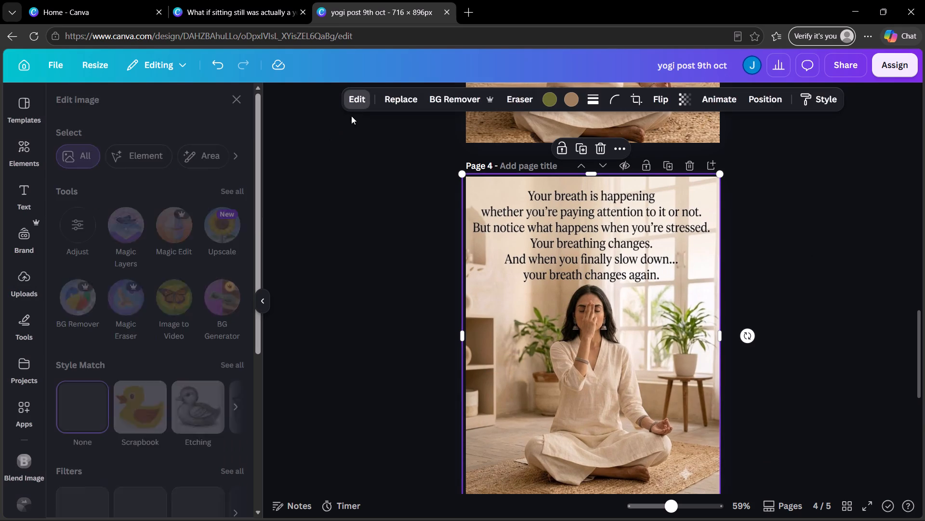
left_click(120, 233)
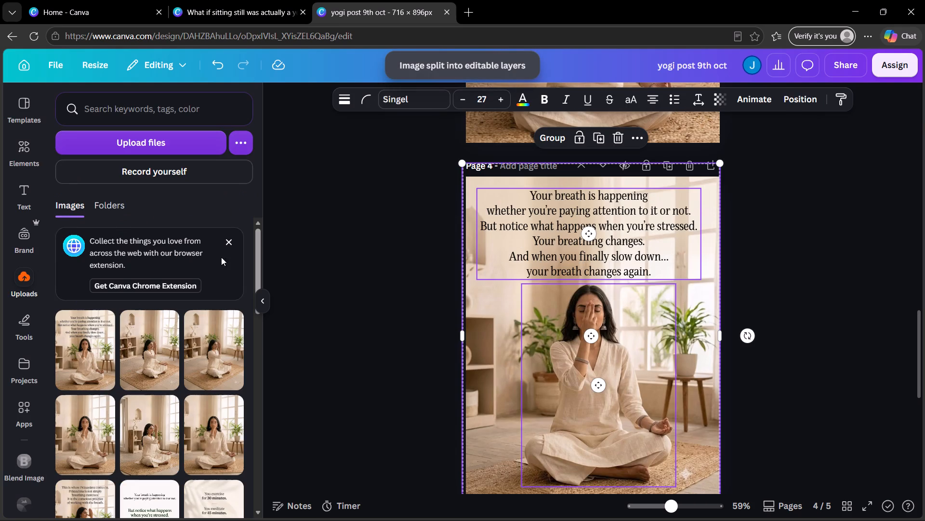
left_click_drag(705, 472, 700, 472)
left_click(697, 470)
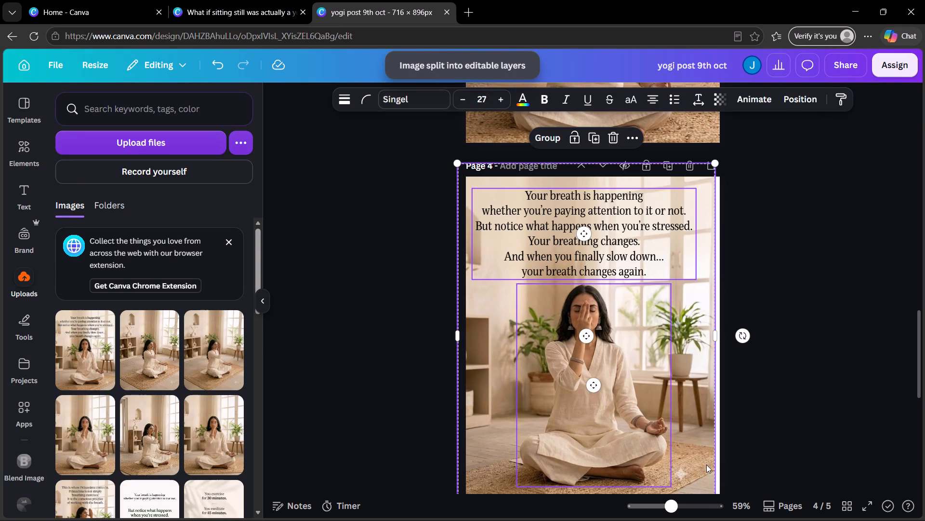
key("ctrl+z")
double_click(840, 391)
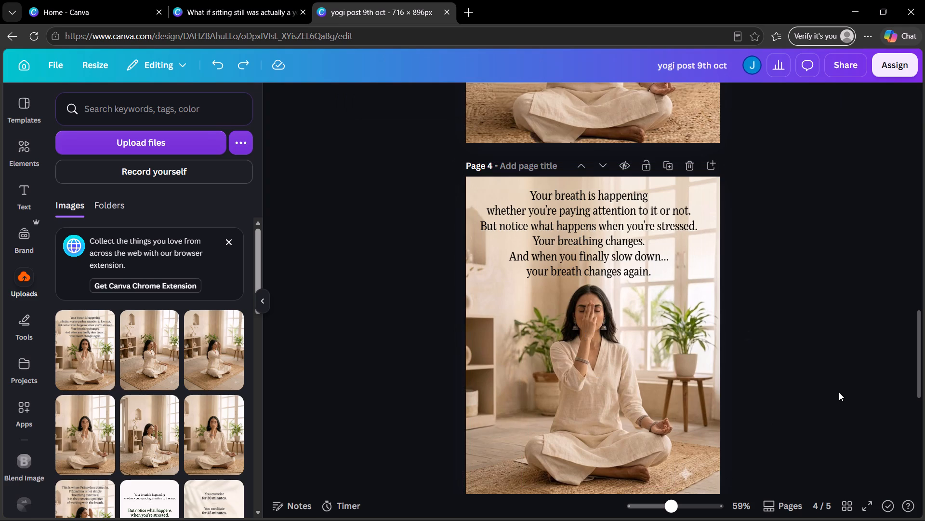
Split page 4's background layer further with Magic Layers to separate the sparkle watermark, plants and furniture.
scroll(850, 383, "down", 1)
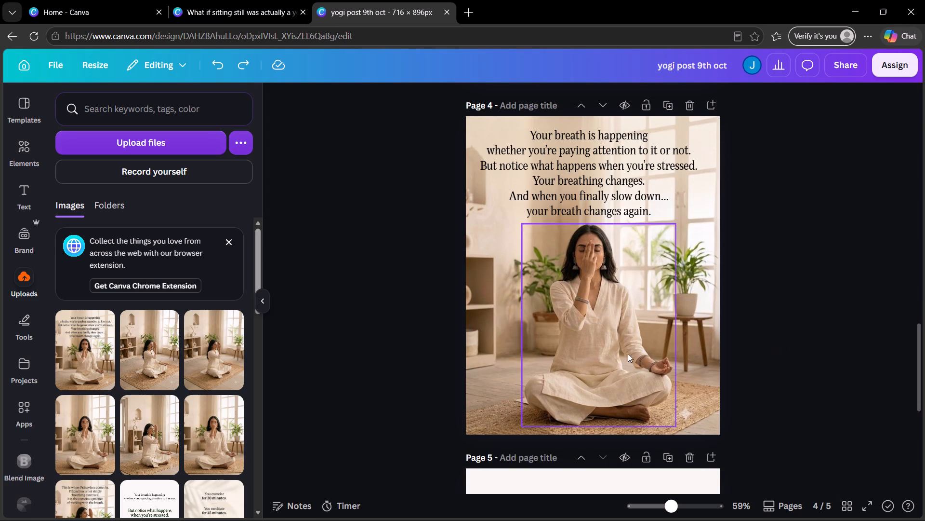
double_click(700, 417)
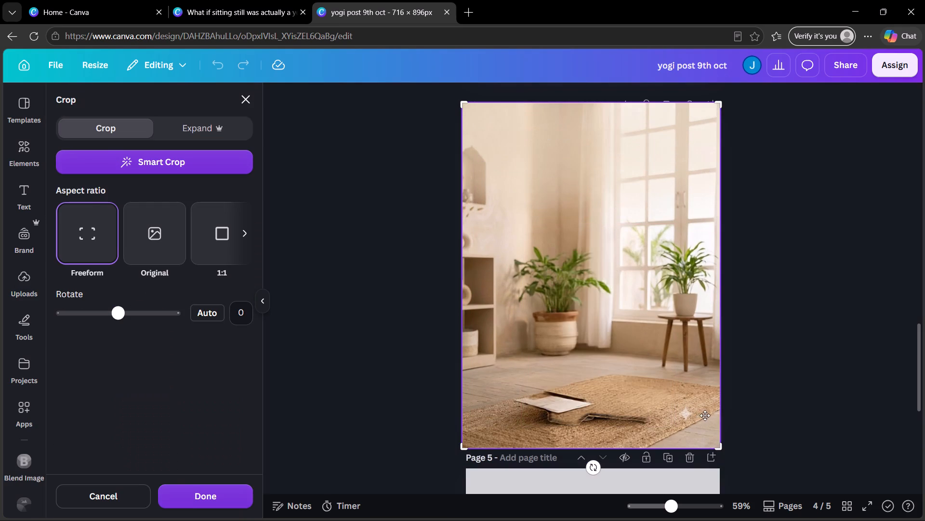
left_click(779, 405)
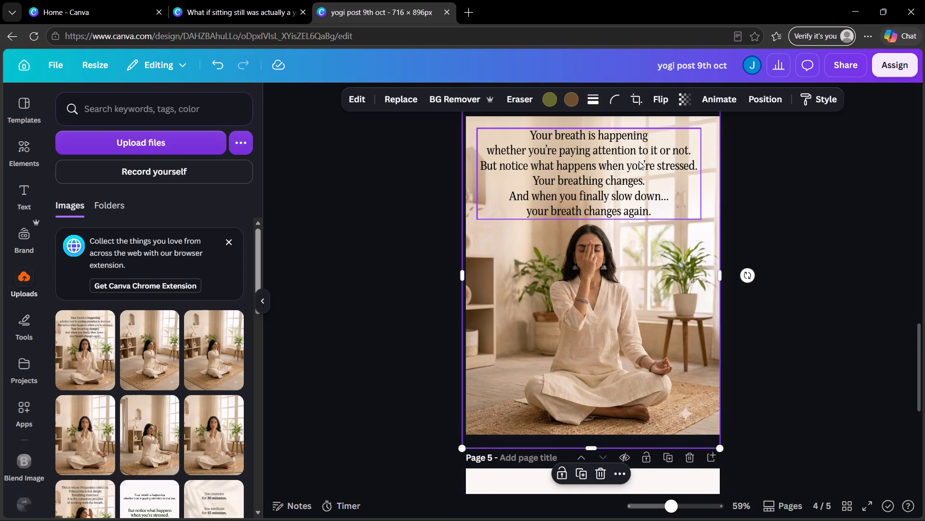
left_click(367, 106)
left_click(120, 229)
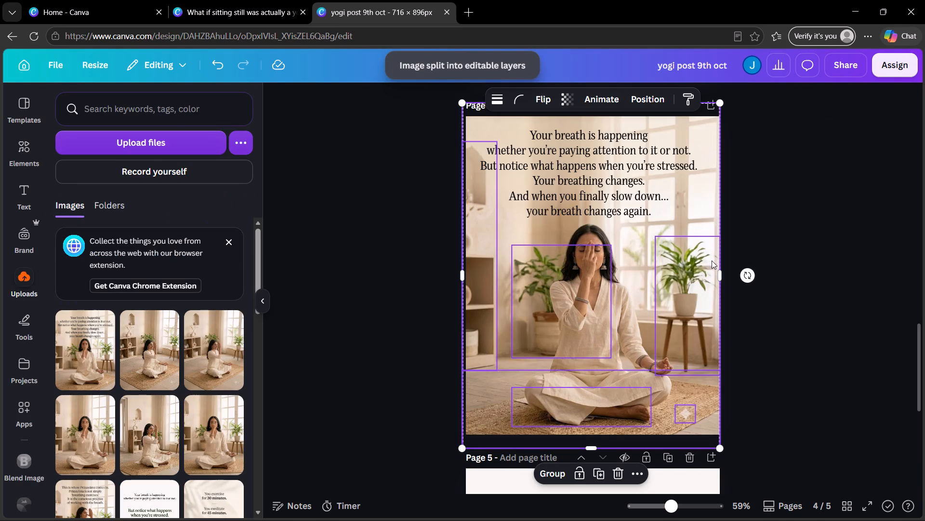
Move the sparkle watermark layer from the rug off the edge of page 4.
left_click(800, 341)
left_click_drag(687, 418, 770, 420)
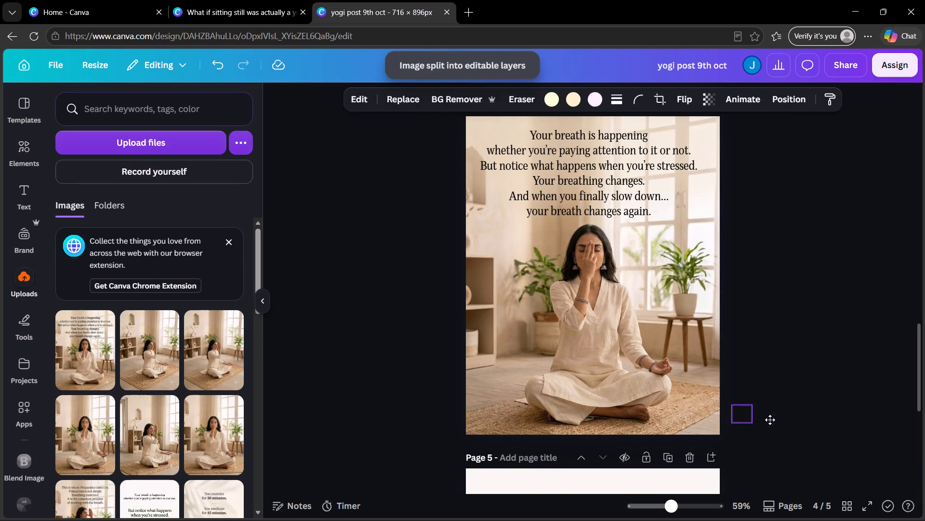
left_click_drag(770, 420, 777, 420)
Move the black "Your breath is happening" text block completely off page 4.
left_click_drag(636, 187, 573, 189)
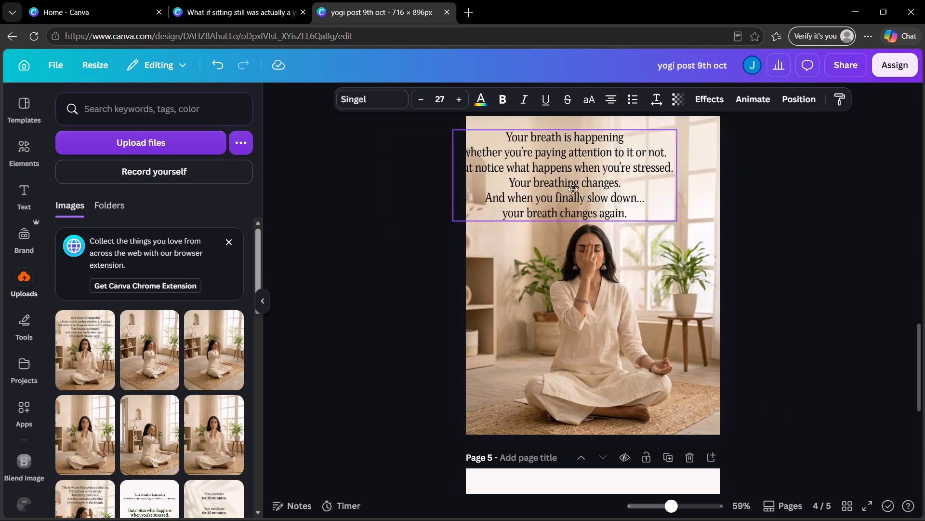
left_click_drag(573, 189, 247, 226)
Duplicate page 3's "This is where Pranayama comes in" text block and place the copy centred above the woman on page 4.
scroll(658, 275, "down", 4)
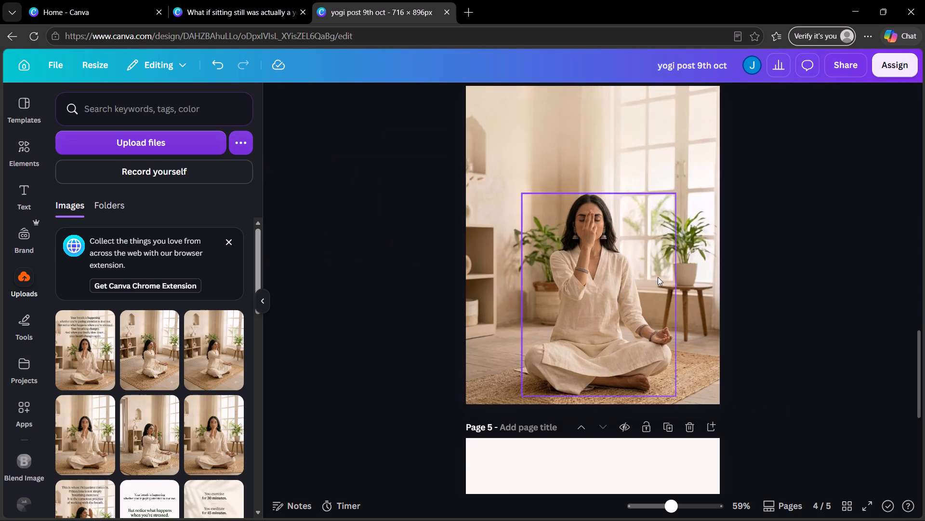
scroll(654, 273, "up", 10)
left_click(618, 195)
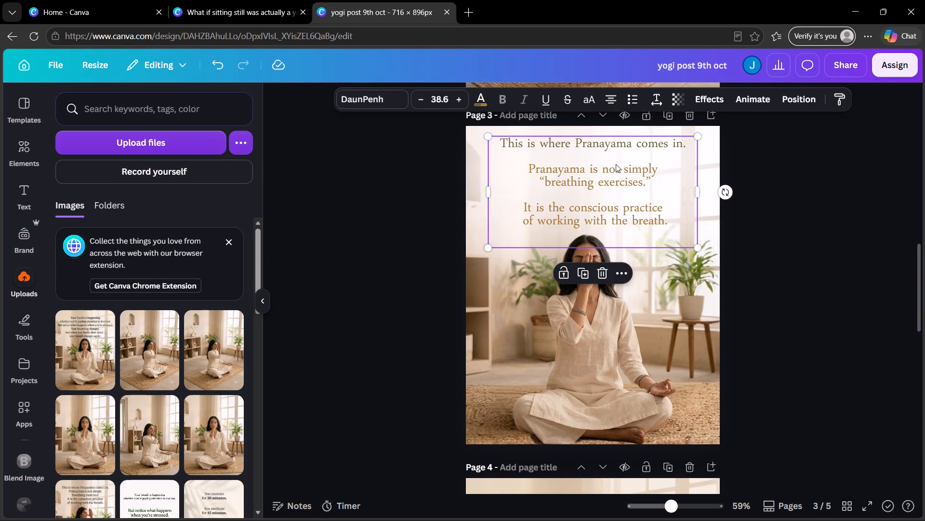
left_click(582, 268)
left_click_drag(608, 201, 642, 240)
scroll(648, 234, "down", 4)
scroll(642, 240, "up", 2)
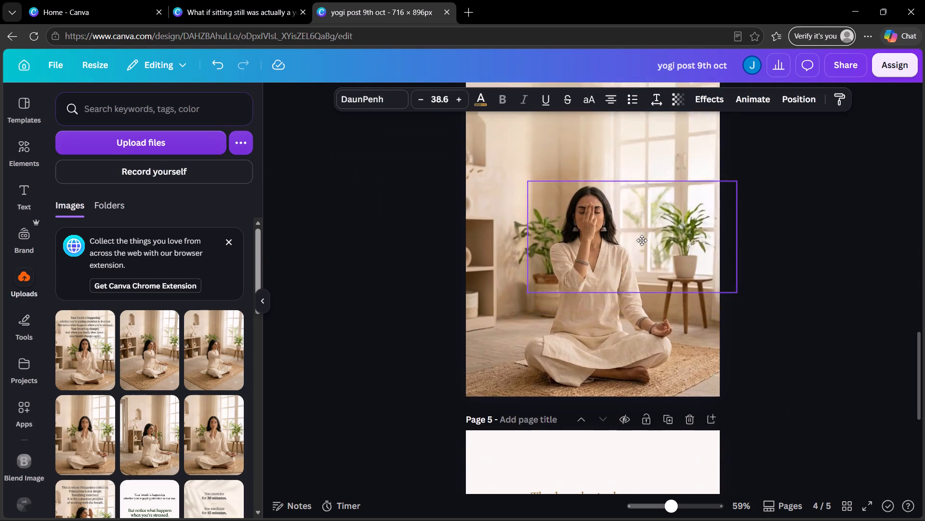
left_click_drag(642, 240, 623, 242)
left_click_drag(669, 246, 646, 249)
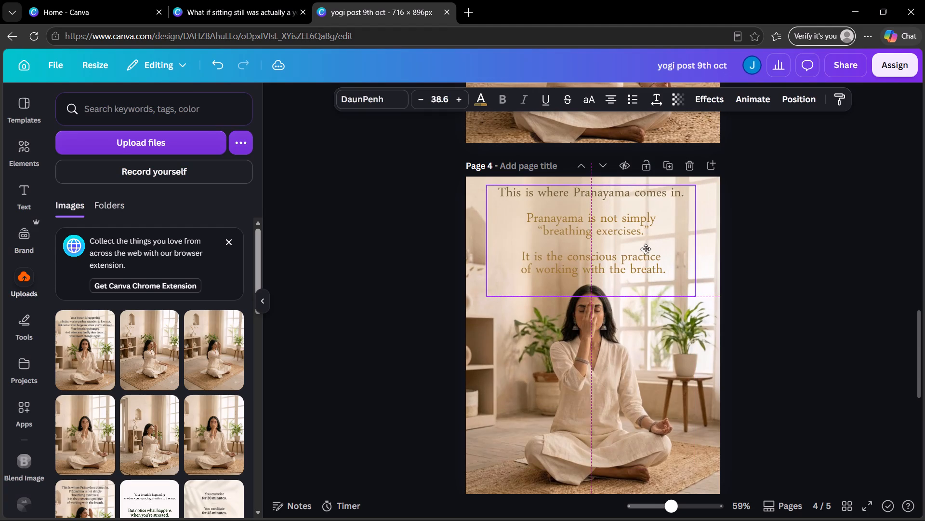
left_click_drag(646, 249, 649, 247)
left_click(901, 259)
scroll(840, 263, "up", 5)
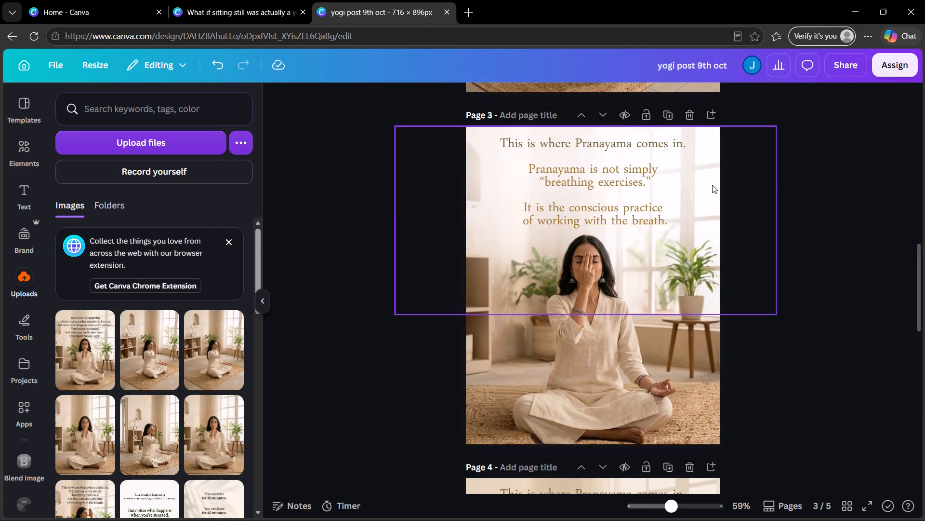
Duplicate page 3's soft white gradient overlay and place the copy over the top half of page 4.
left_click(711, 184)
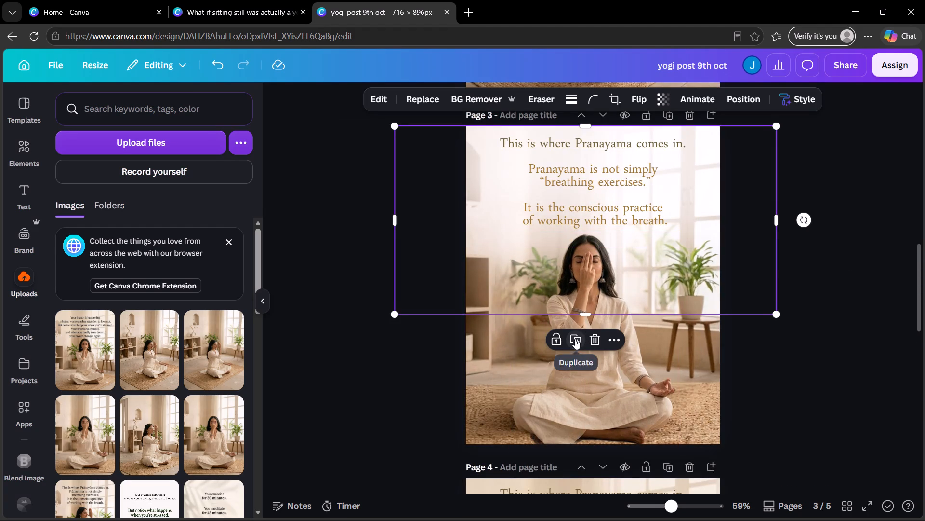
left_click(575, 339)
left_click_drag(669, 253, 663, 341)
scroll(665, 323, "down", 4)
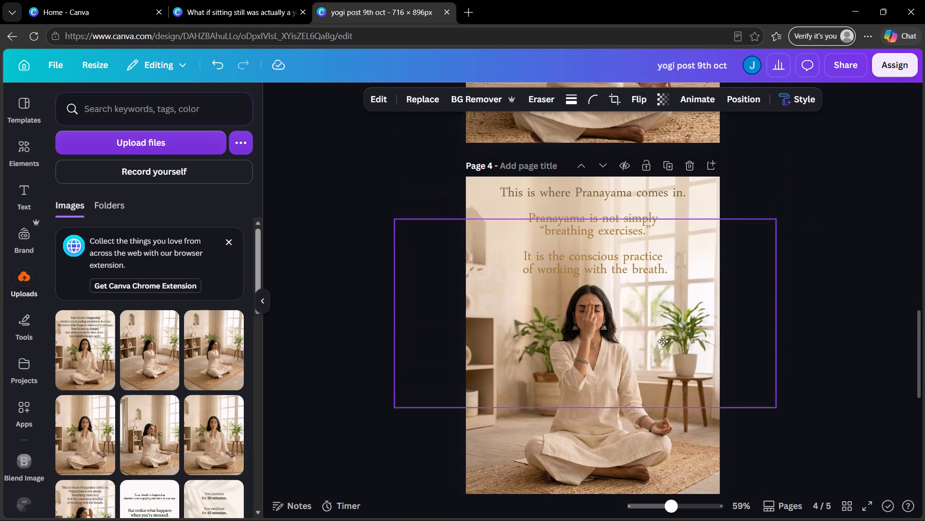
left_click_drag(663, 341, 663, 335)
left_click_drag(691, 309, 684, 252)
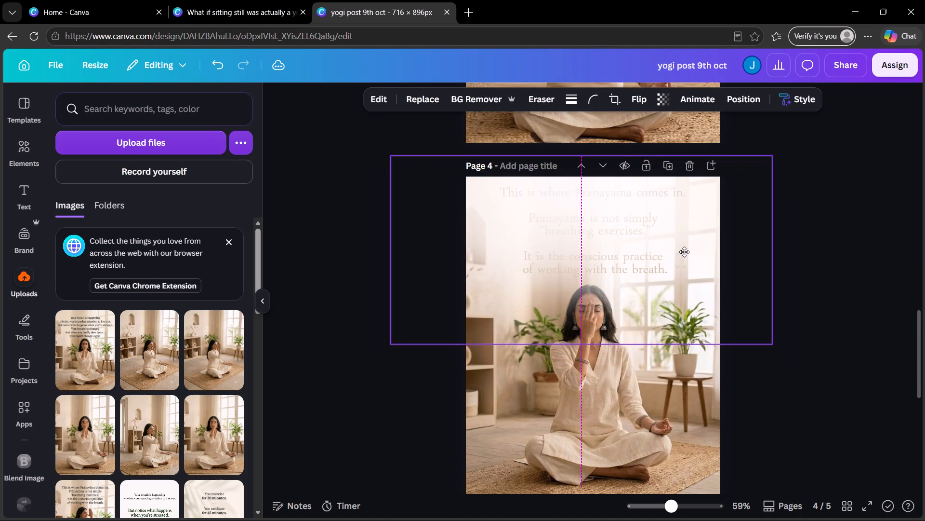
left_click_drag(684, 252, 686, 250)
left_click(792, 243)
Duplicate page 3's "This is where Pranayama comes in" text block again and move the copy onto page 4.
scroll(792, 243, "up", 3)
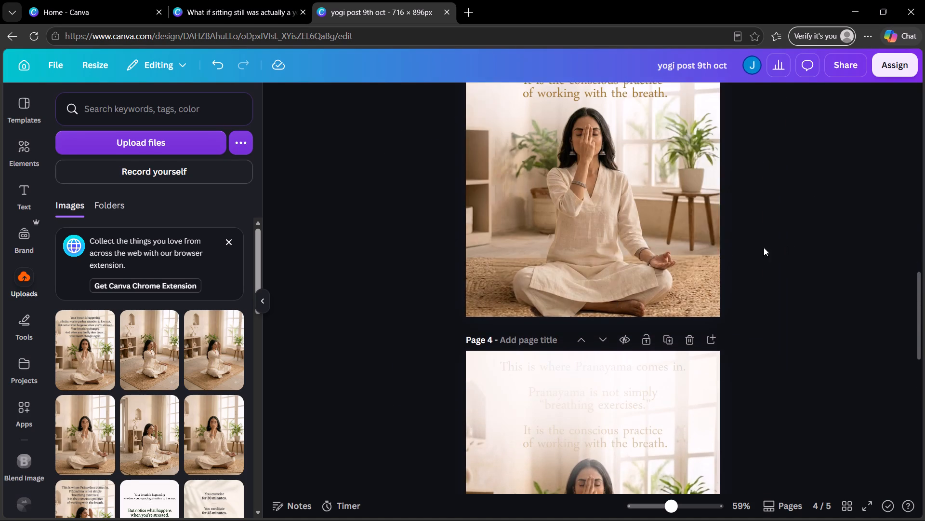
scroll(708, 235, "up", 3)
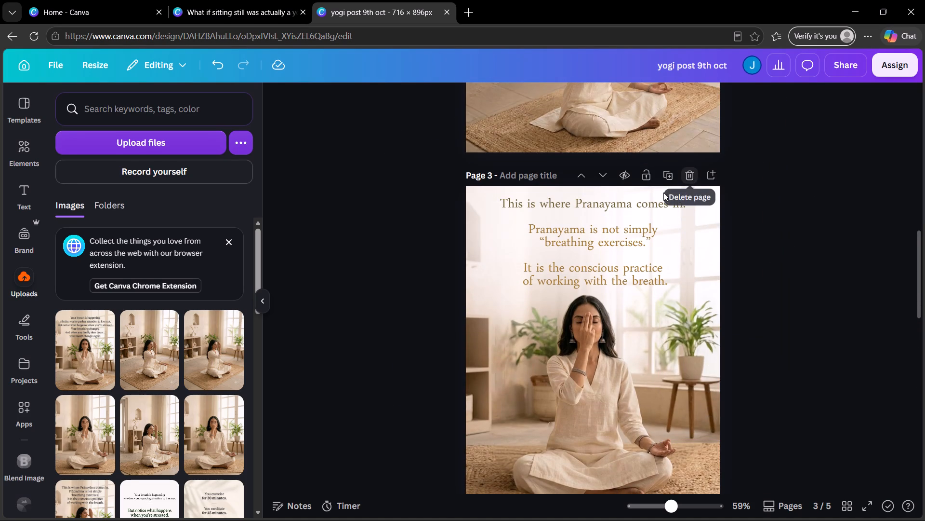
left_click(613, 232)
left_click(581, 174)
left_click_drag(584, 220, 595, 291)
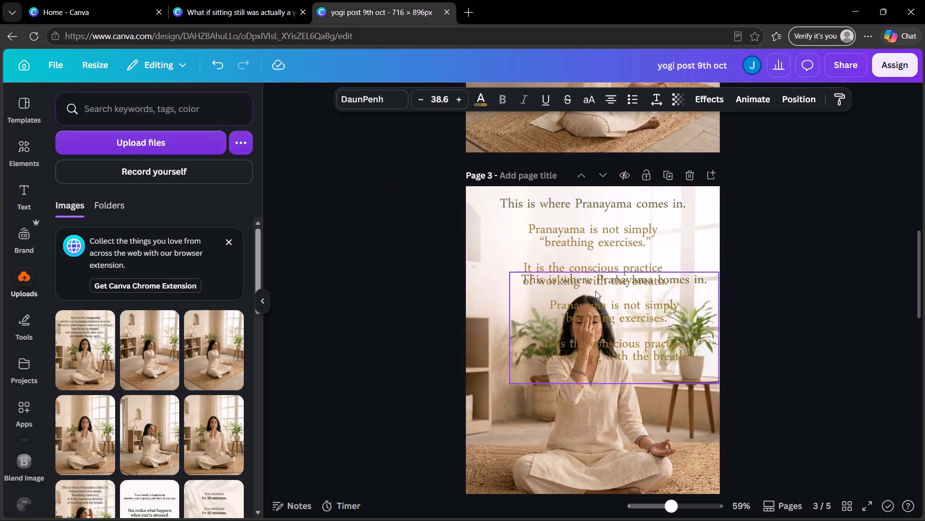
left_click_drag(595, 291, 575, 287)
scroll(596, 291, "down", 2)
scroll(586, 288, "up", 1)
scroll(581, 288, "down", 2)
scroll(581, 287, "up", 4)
Delete page 3, the old version of the Pranayama page.
left_click(690, 355)
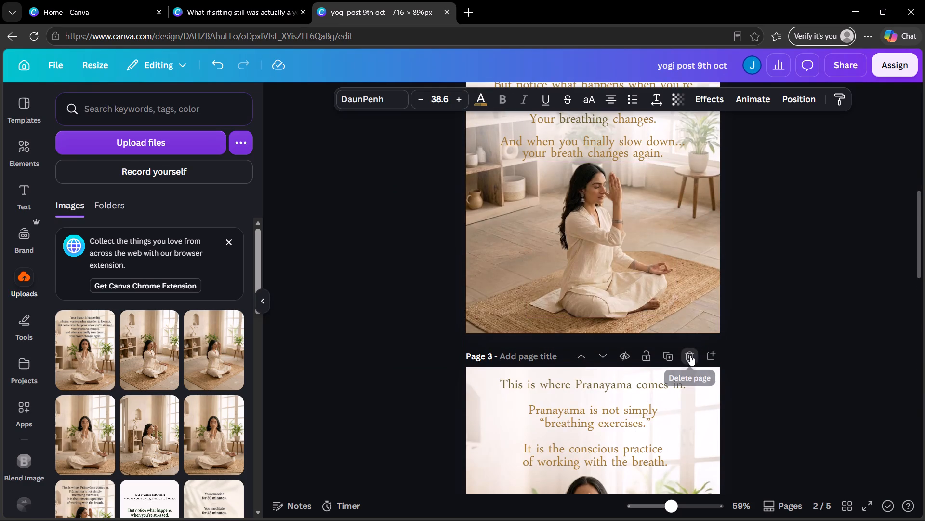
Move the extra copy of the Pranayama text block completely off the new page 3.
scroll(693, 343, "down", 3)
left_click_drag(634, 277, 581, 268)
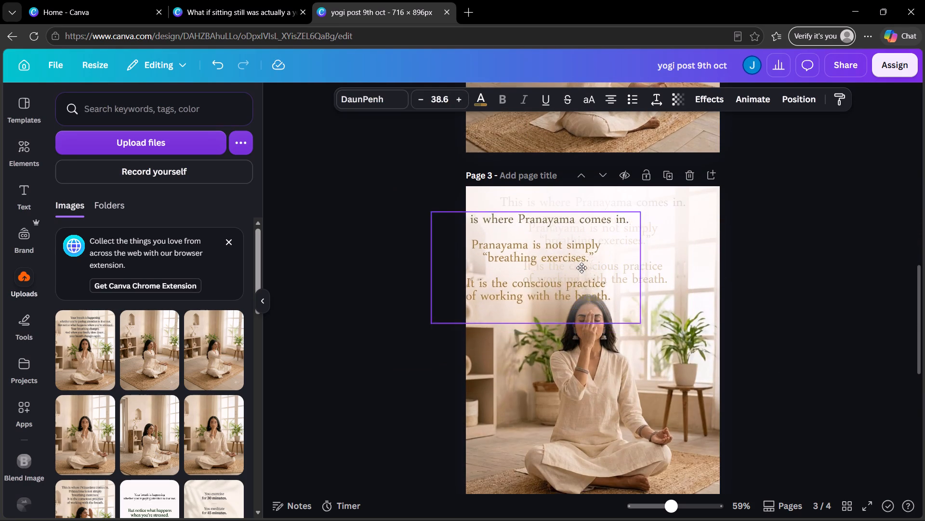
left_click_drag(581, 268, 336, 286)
Move the white gradient layer beneath the Pranayama text layer on page 3.
left_click(623, 243)
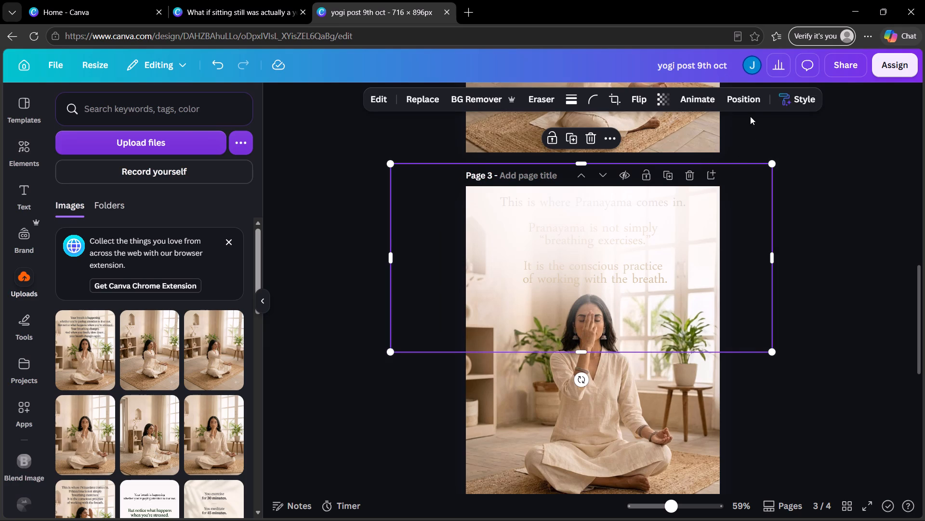
left_click(752, 105)
left_click_drag(186, 205, 190, 261)
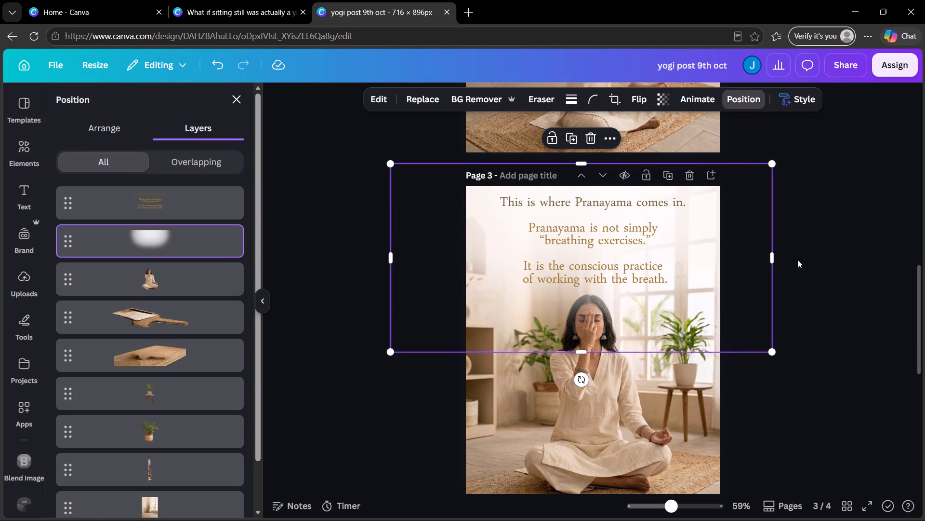
double_click(870, 270)
left_click(806, 290)
left_click(659, 245)
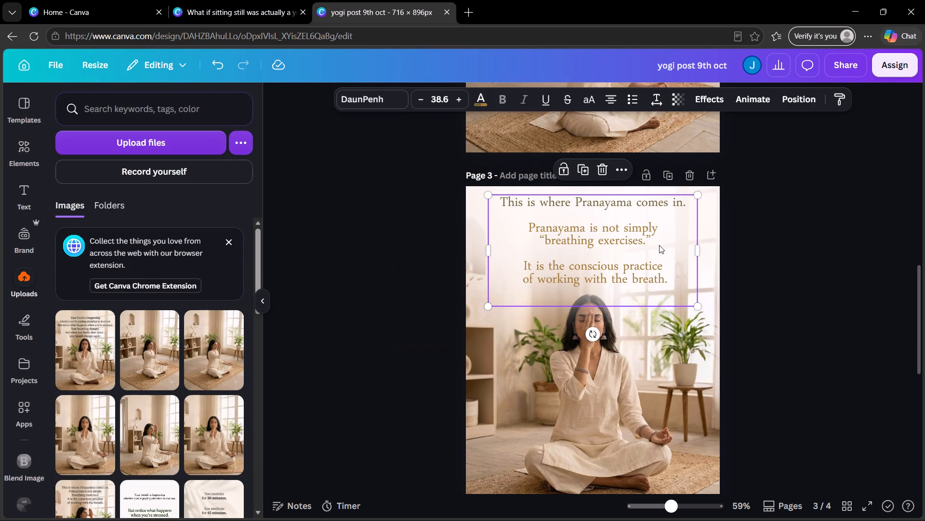
left_click(800, 299)
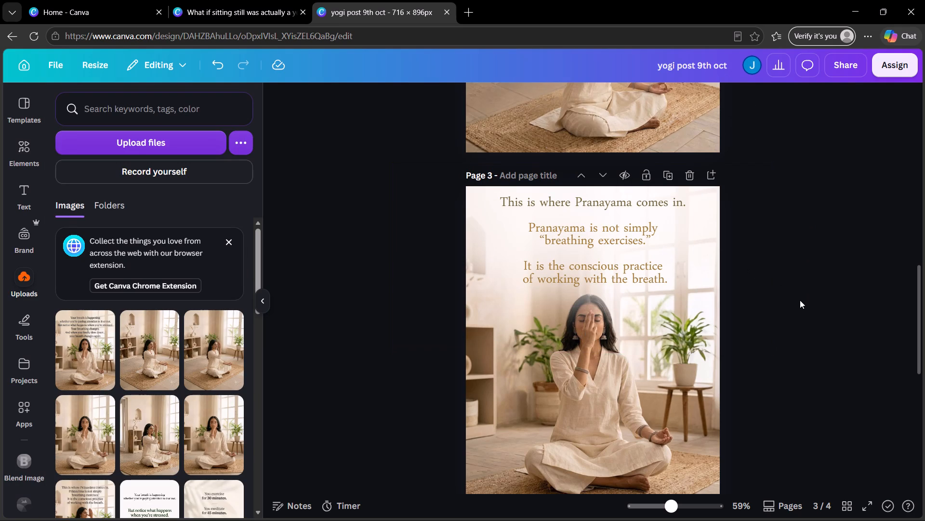
Bring the seated woman's layer above the white gradient layer on page 3, keeping it below the text.
scroll(800, 300, "up", 7)
scroll(800, 300, "down", 2)
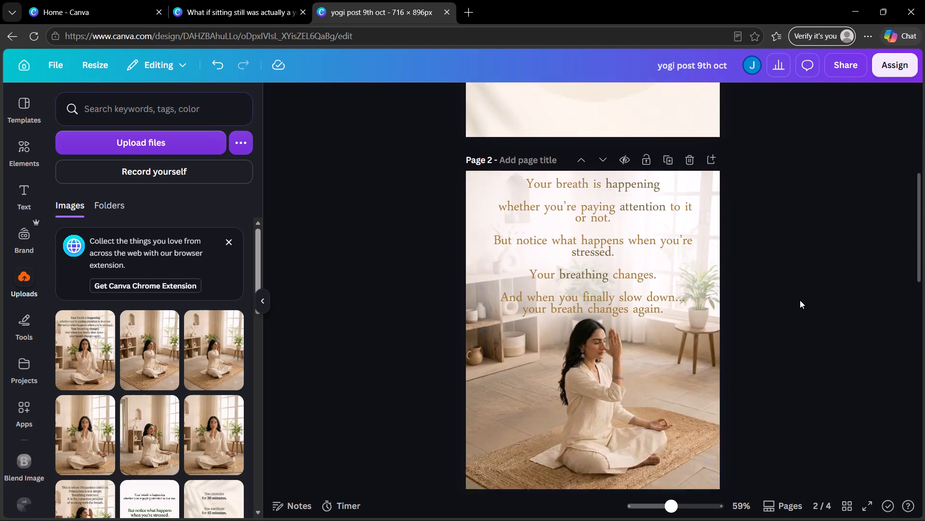
scroll(800, 300, "down", 2)
scroll(800, 300, "up", 2)
scroll(800, 300, "down", 6)
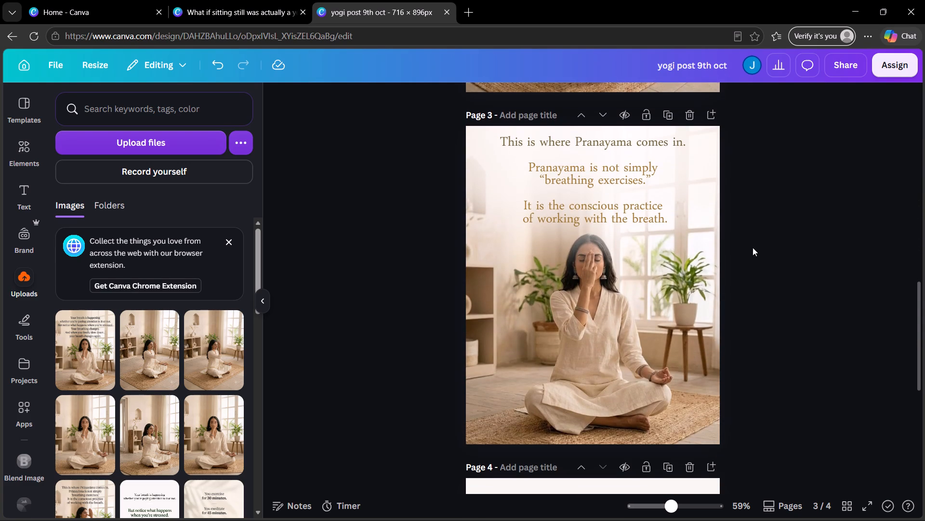
left_click(526, 401)
left_click(755, 106)
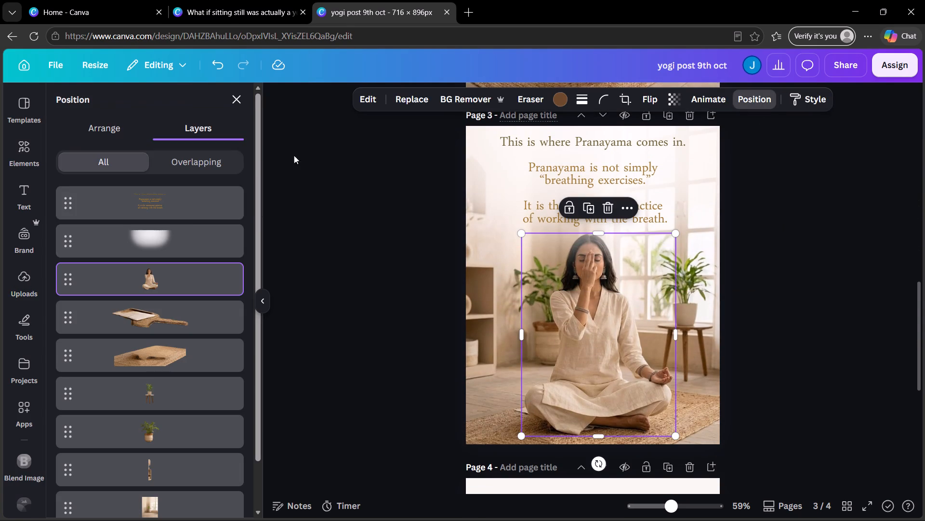
left_click_drag(135, 284, 137, 239)
double_click(802, 312)
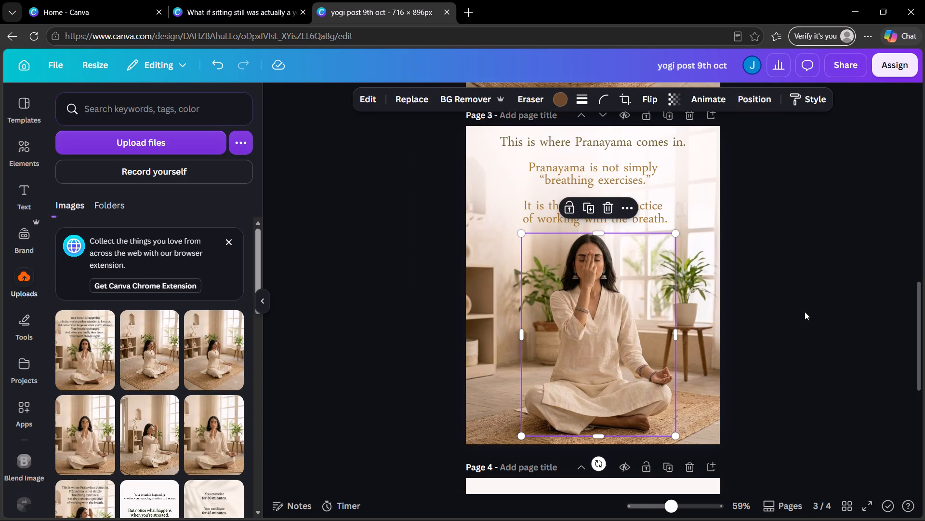
Download all pages of the design as PNG.
scroll(805, 312, "up", 8)
left_click(840, 57)
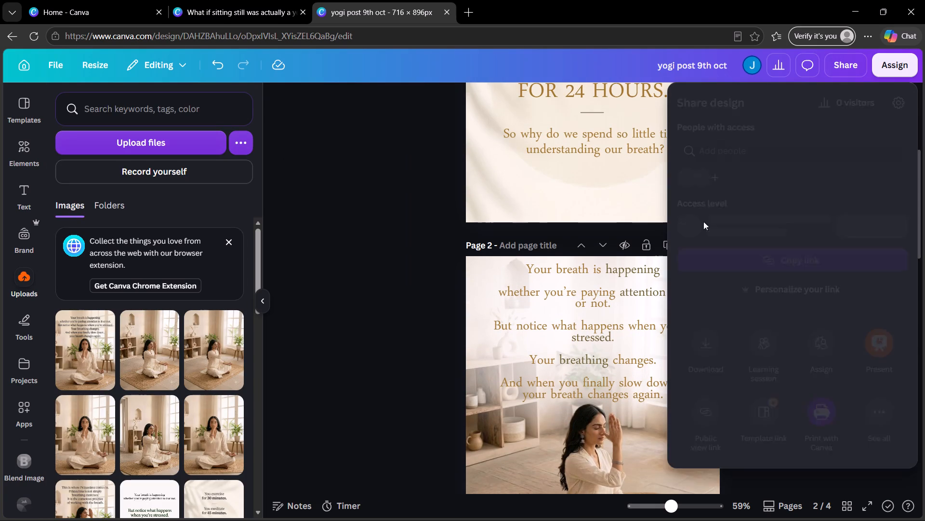
left_click(704, 353)
left_click(718, 348)
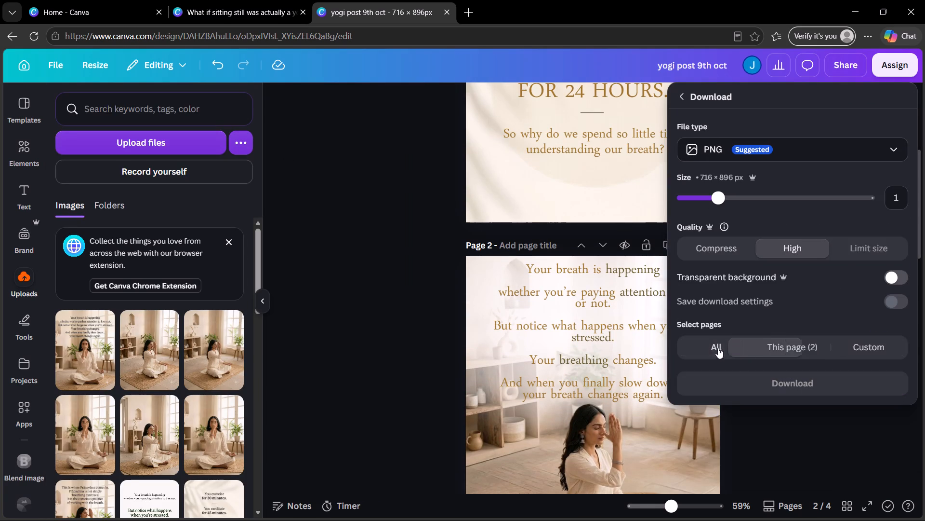
left_click(776, 386)
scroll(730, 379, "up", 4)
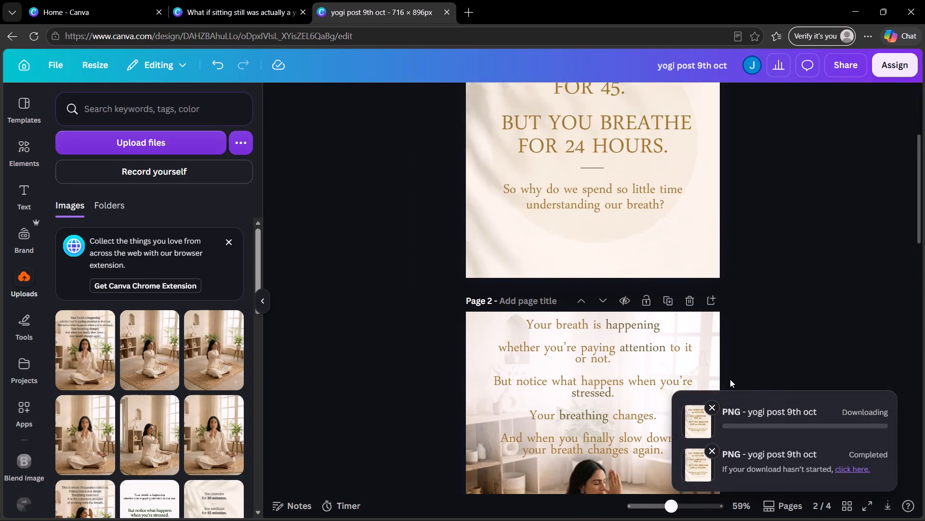